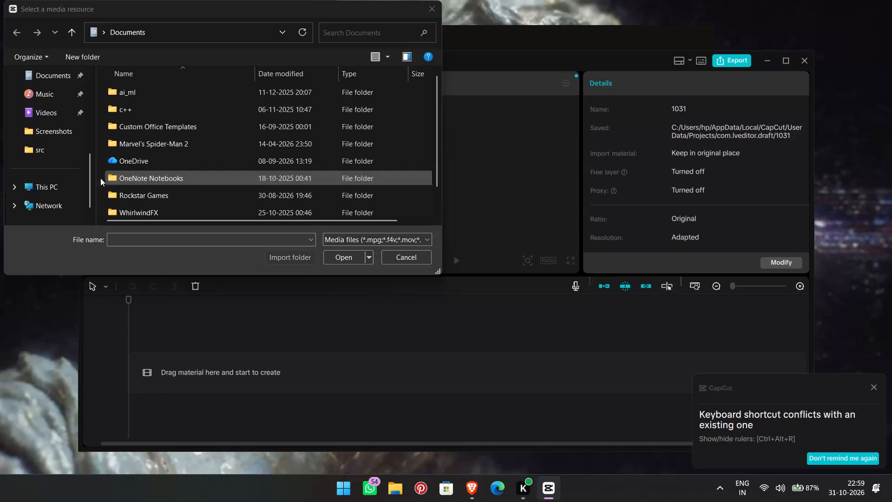
Import AgriBridge_SIH_Demo_Edited.mp4 from the Downloads folder into the project media.
{"action": "scroll", "coordinate": [3, 197], "scroll_direction": "down", "scroll_amount": 1}
{"action": "scroll", "coordinate": [40, 168], "scroll_direction": "down", "scroll_amount": 2}
{"action": "scroll", "coordinate": [40, 165], "scroll_direction": "up", "scroll_amount": 1}
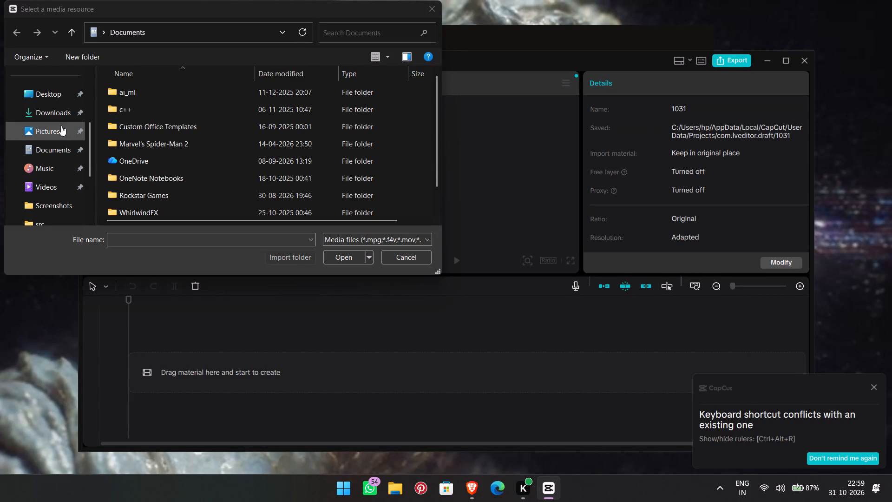
{"action": "left_click", "coordinate": [70, 105]}
{"action": "scroll", "coordinate": [140, 99], "scroll_direction": "down", "scroll_amount": 4}
{"action": "scroll", "coordinate": [258, 139], "scroll_direction": "up", "scroll_amount": 1}
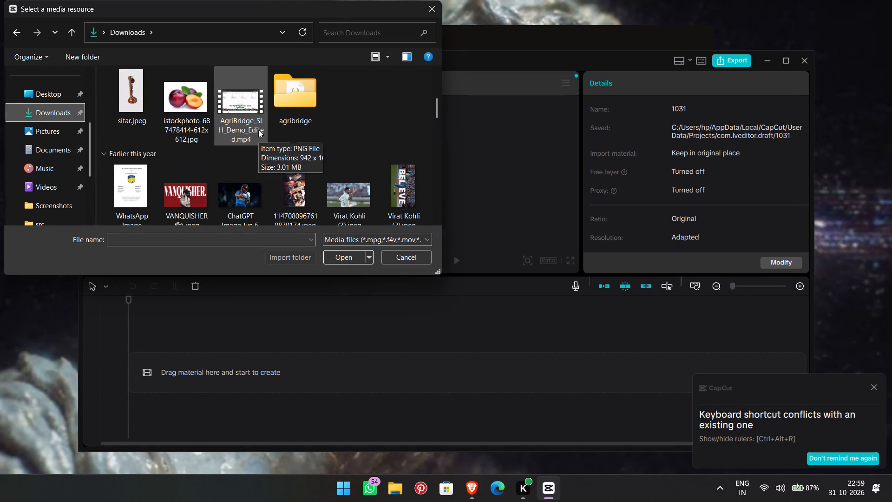
{"action": "left_click", "coordinate": [258, 114]}
{"action": "left_click", "coordinate": [349, 253]}
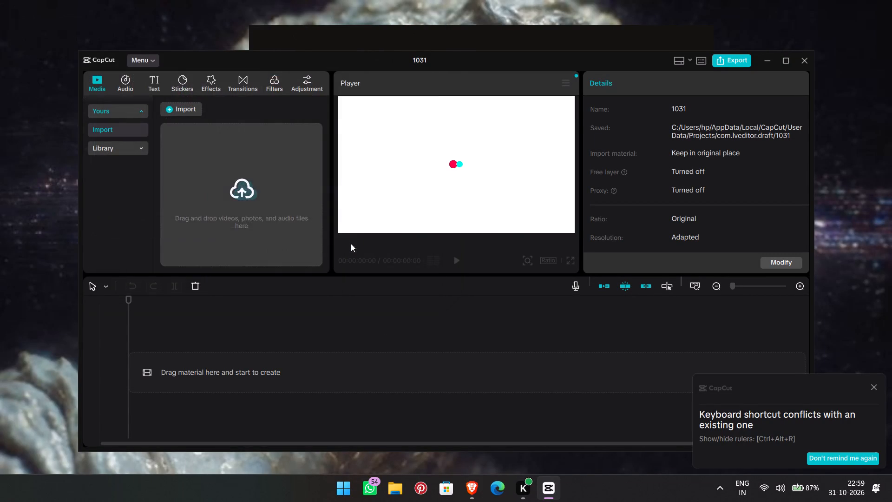
Maximize the editor window and add the imported AgriBridge demo video to the timeline.
{"action": "left_click", "coordinate": [788, 54]}
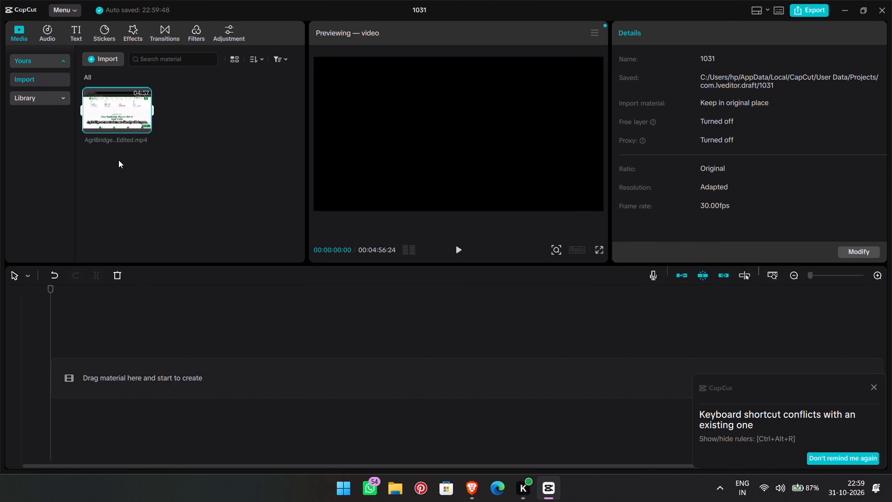
{"action": "left_click", "coordinate": [122, 114]}
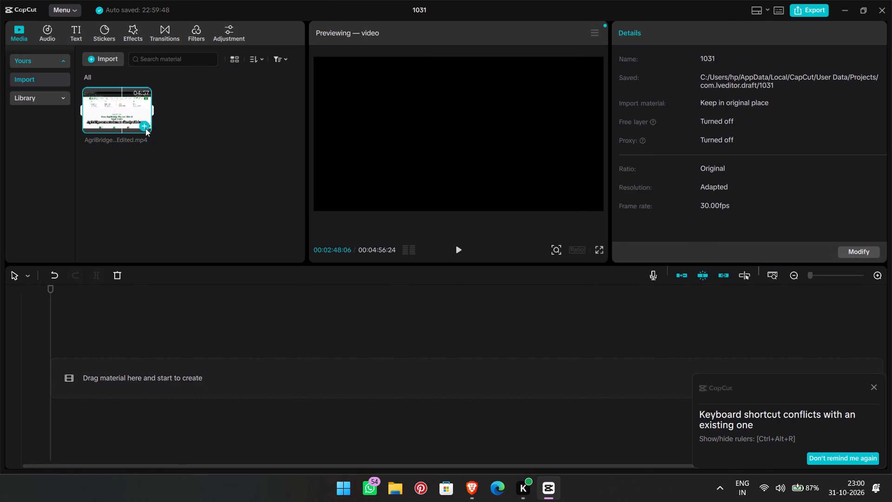
{"action": "left_click", "coordinate": [144, 127]}
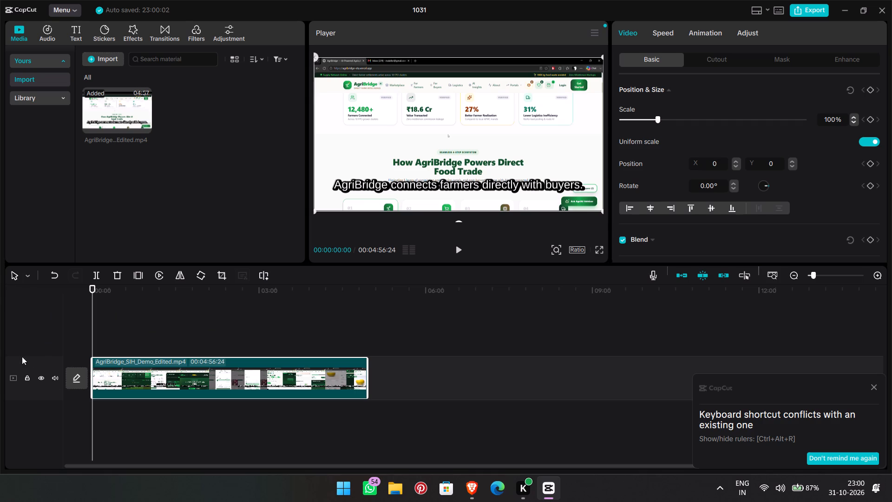
Play the first couple of seconds of the video, pausing at about 00:00:02:08.
{"action": "left_click", "coordinate": [458, 249]}
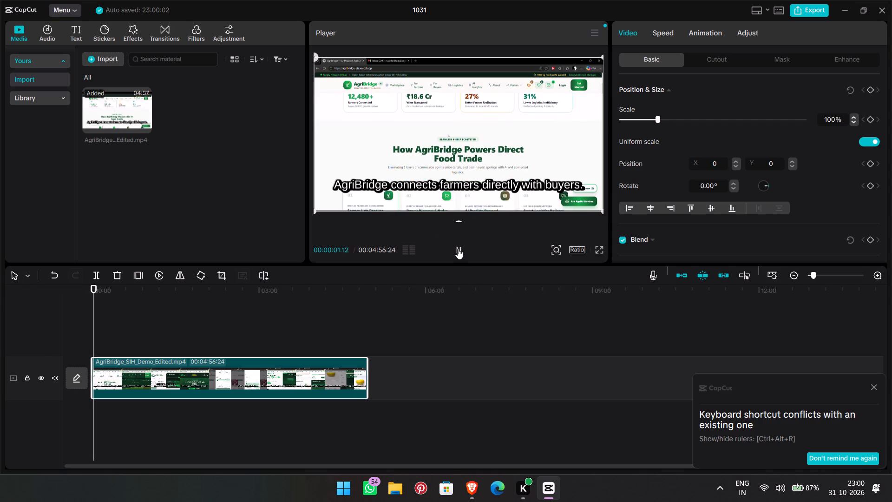
{"action": "left_click", "coordinate": [458, 249]}
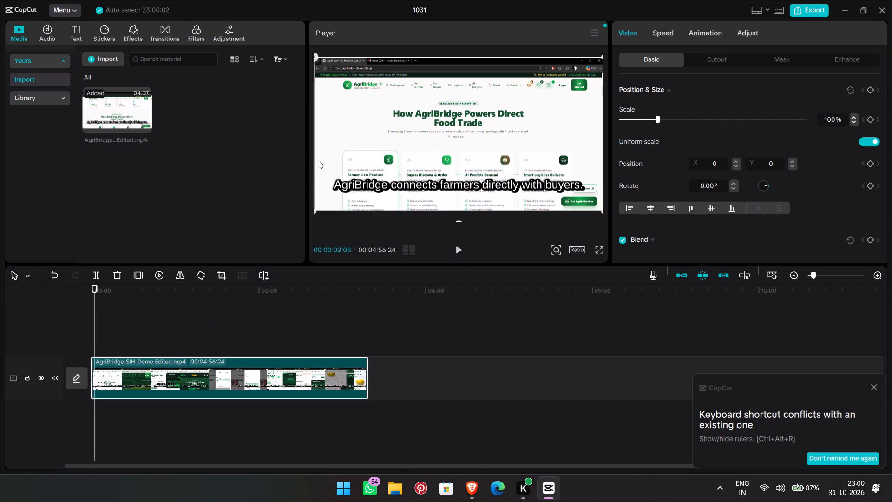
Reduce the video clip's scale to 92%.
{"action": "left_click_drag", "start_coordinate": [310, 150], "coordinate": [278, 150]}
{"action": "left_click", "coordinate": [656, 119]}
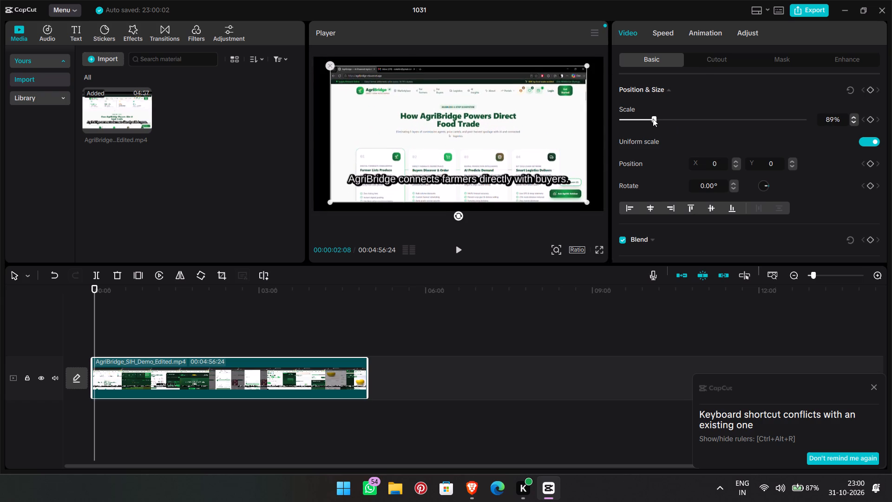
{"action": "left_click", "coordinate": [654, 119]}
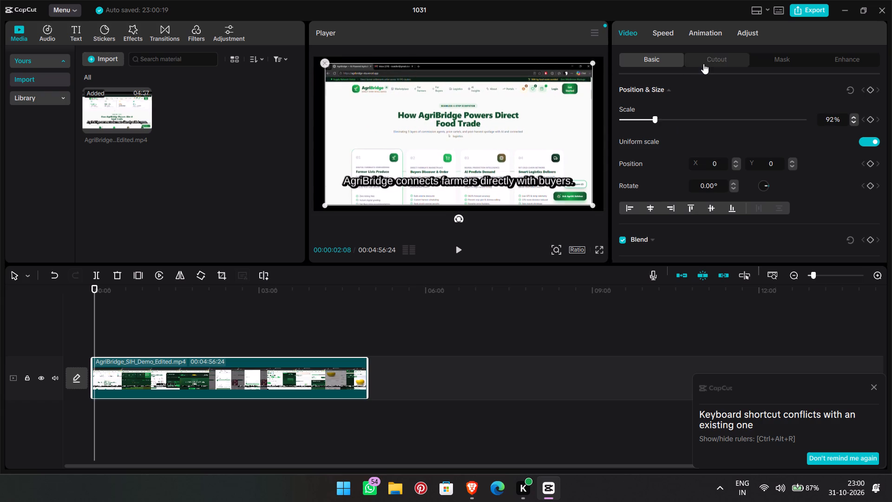
Examine the clip's Cutout, Enhance and Basic video settings.
{"action": "left_click", "coordinate": [705, 64]}
{"action": "left_click", "coordinate": [812, 64]}
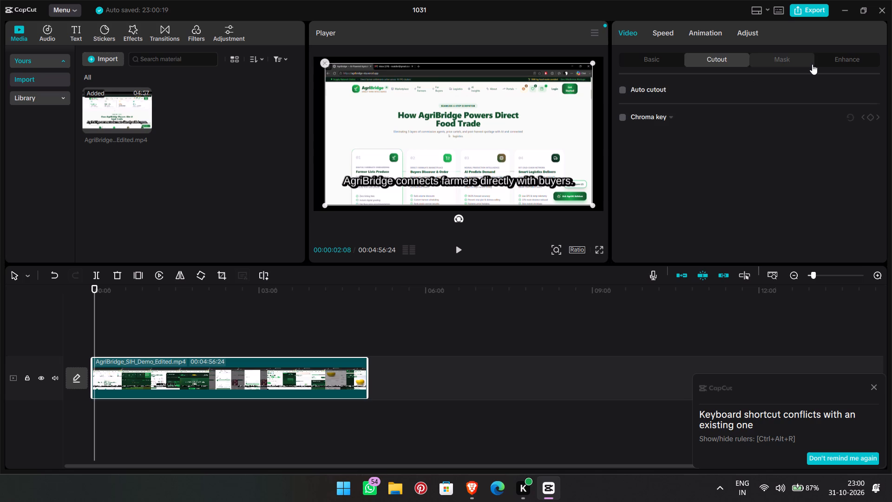
{"action": "left_click", "coordinate": [828, 61]}
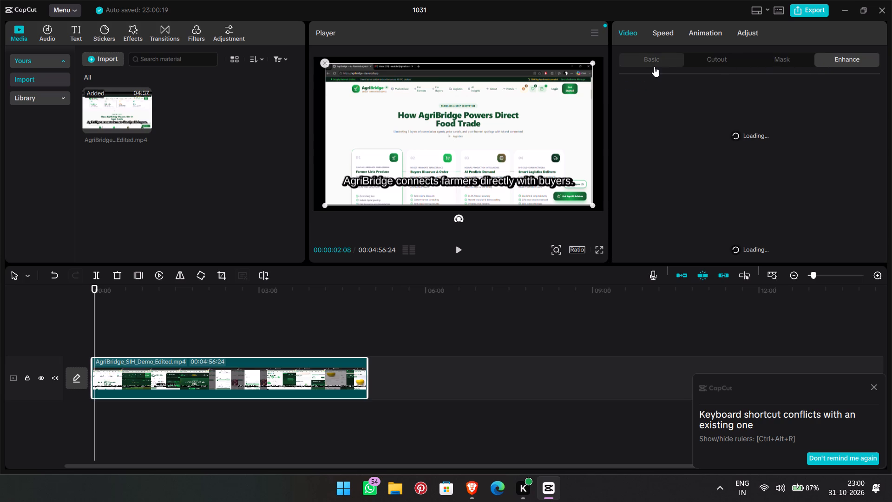
{"action": "left_click", "coordinate": [654, 66]}
{"action": "scroll", "coordinate": [698, 135], "scroll_direction": "down", "scroll_amount": 3}
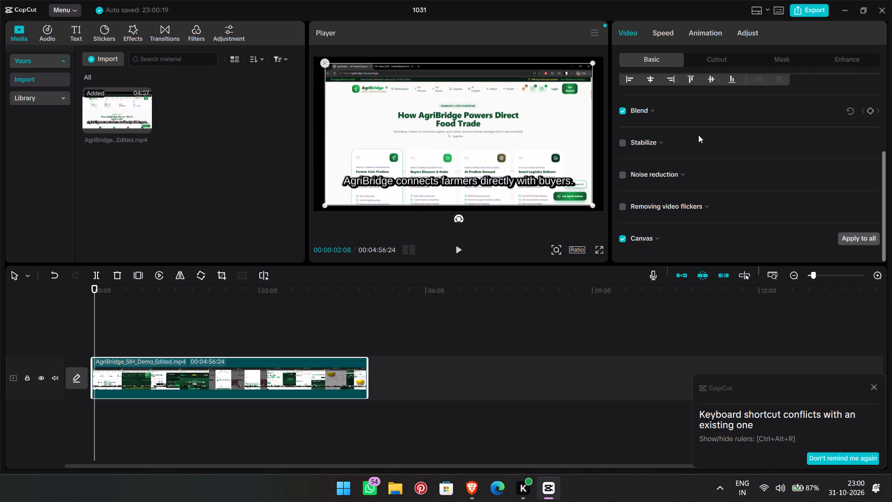
{"action": "scroll", "coordinate": [698, 135], "scroll_direction": "up", "scroll_amount": 5}
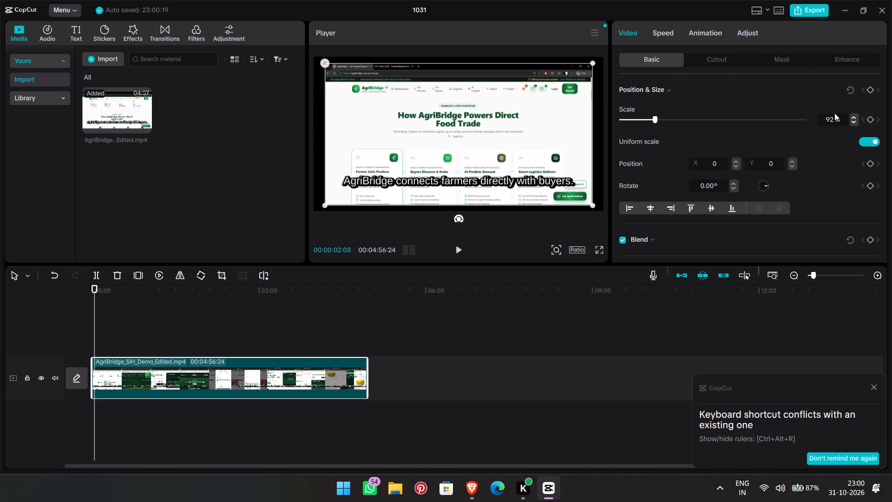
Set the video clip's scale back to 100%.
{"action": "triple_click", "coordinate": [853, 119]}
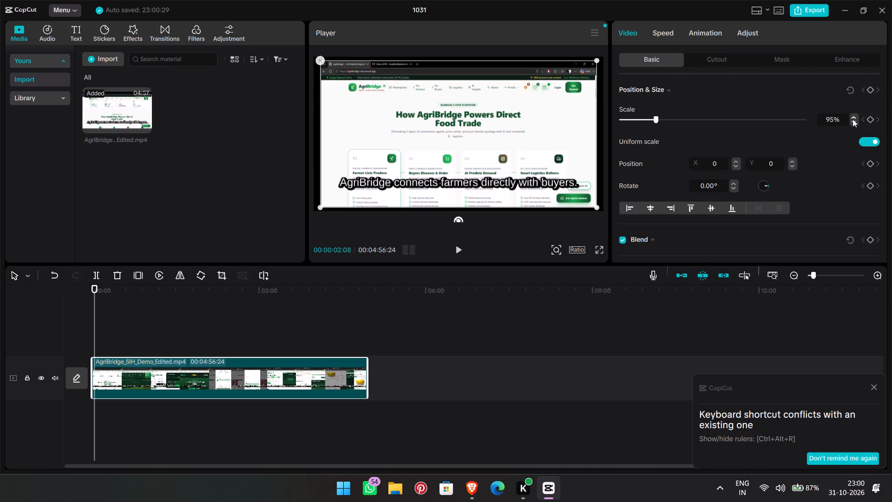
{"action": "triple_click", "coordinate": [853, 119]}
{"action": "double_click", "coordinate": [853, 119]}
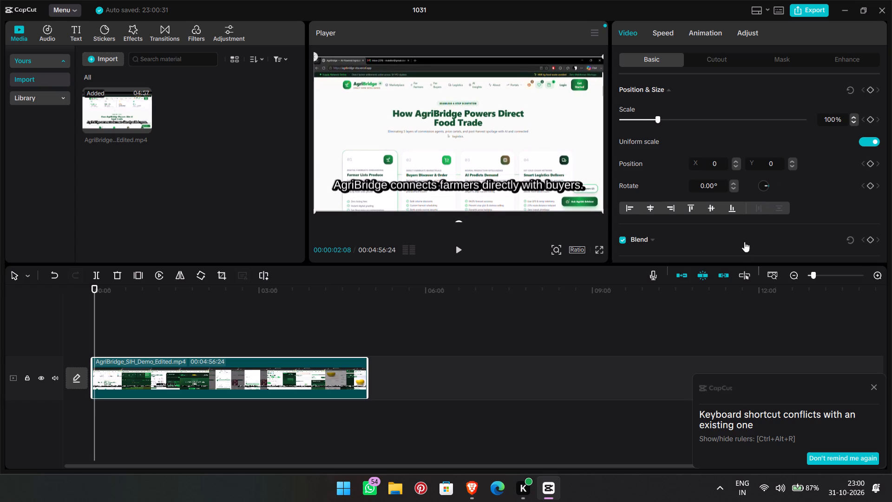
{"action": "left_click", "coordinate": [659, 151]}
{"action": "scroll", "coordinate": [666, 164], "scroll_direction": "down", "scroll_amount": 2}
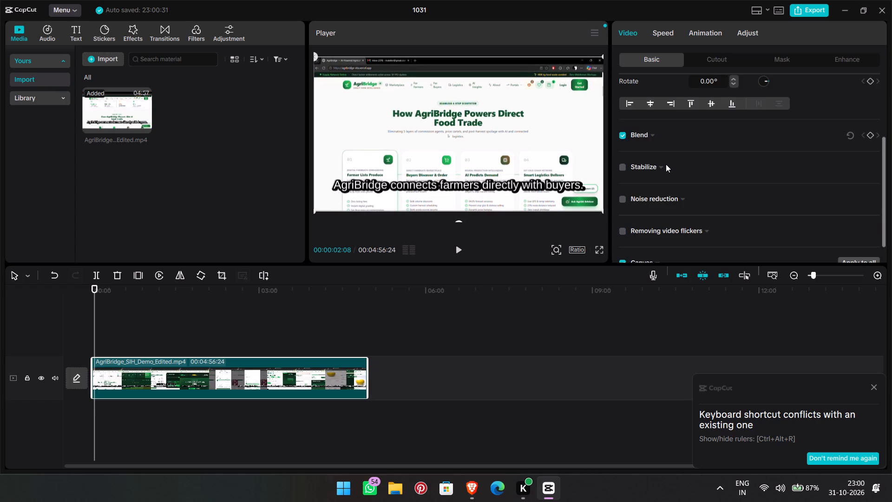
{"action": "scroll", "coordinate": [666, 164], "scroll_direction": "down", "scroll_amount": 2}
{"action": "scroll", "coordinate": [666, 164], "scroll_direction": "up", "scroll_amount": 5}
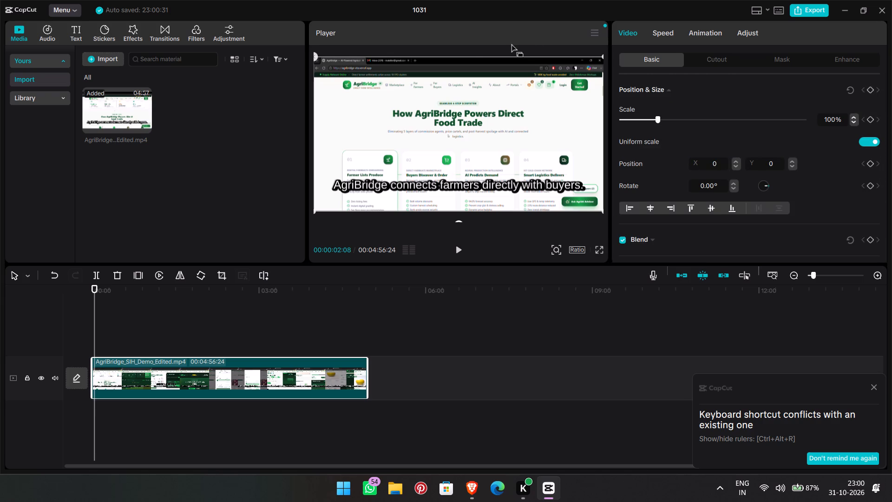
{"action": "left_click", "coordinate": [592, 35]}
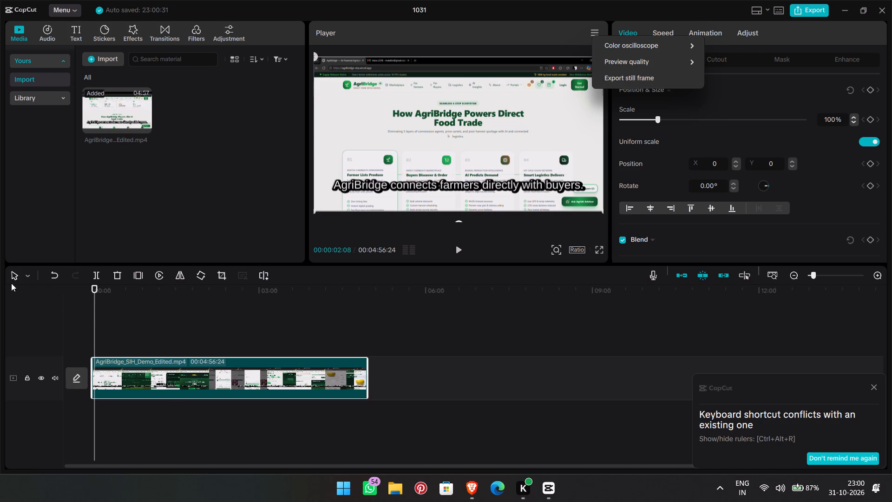
Play a few more seconds of the video from the current playhead position.
{"action": "left_click", "coordinate": [455, 251]}
{"action": "double_click", "coordinate": [457, 251]}
{"action": "left_click", "coordinate": [457, 251]}
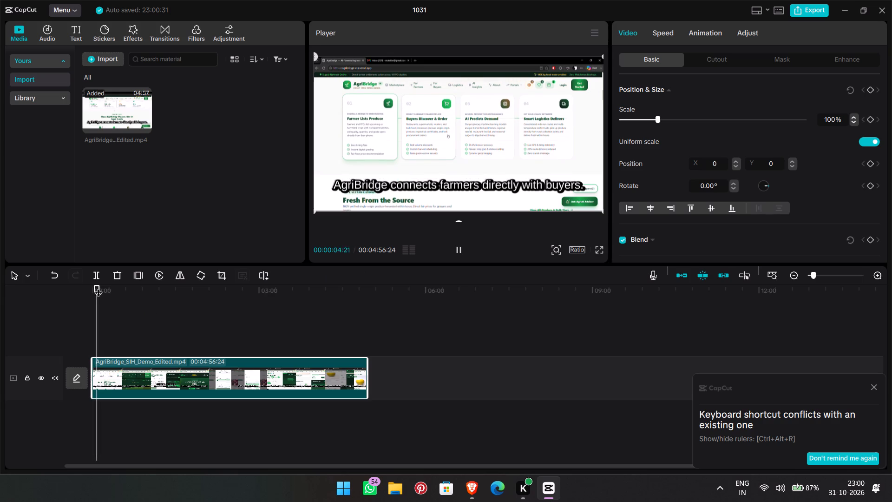
Split the video clip at 00:00:50:24.
{"action": "left_click_drag", "start_coordinate": [96, 287], "coordinate": [139, 278]}
{"action": "left_click", "coordinate": [99, 271]}
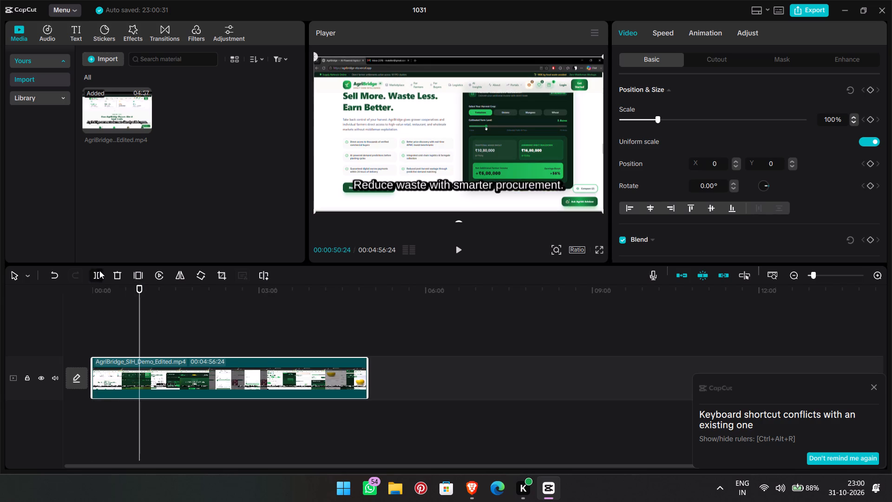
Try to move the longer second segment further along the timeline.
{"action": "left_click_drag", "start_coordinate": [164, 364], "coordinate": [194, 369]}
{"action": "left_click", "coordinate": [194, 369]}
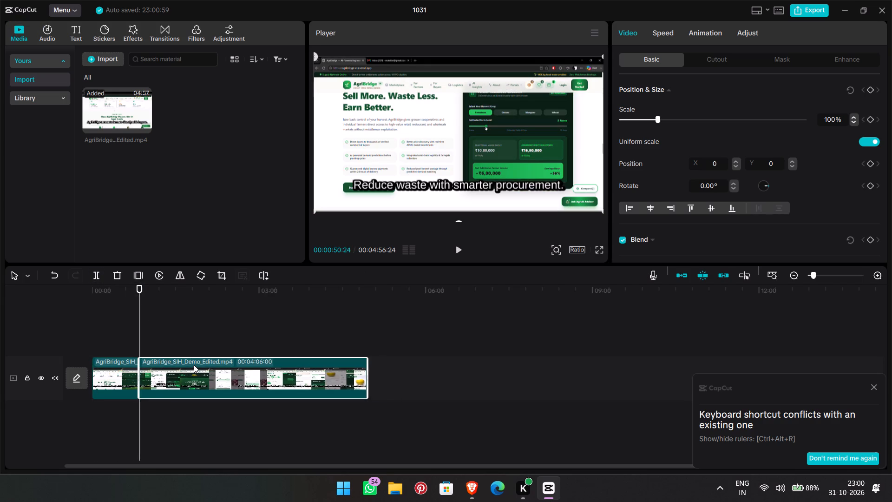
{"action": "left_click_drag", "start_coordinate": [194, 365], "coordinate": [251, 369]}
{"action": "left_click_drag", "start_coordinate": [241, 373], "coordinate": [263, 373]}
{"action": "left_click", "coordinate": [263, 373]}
Move the short opening segment to the end of the track, behind the longer segment.
{"action": "left_click", "coordinate": [118, 370]}
{"action": "left_click_drag", "start_coordinate": [118, 370], "coordinate": [380, 369]}
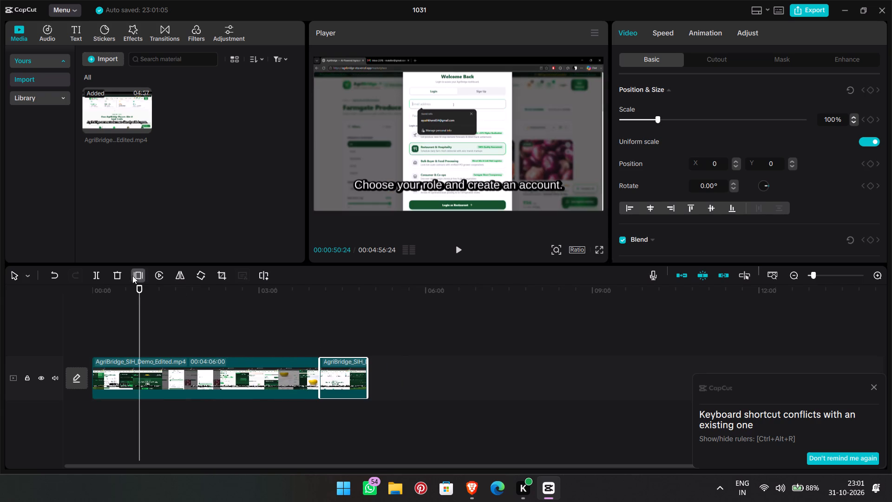
Cut the long segment at the start of the track into pieces at 00:00:50:24, 00:01:39:29 and 00:02:20:03.
{"action": "left_click", "coordinate": [98, 276]}
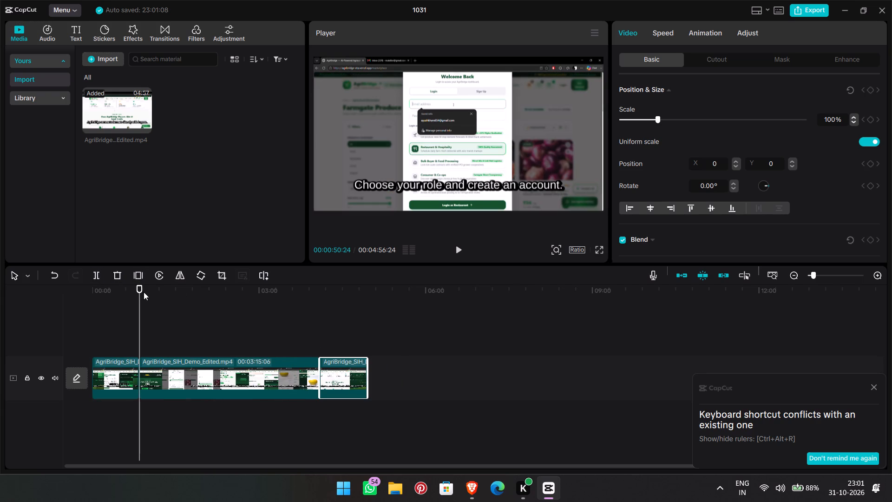
{"action": "left_click_drag", "start_coordinate": [137, 283], "coordinate": [157, 288]}
{"action": "left_click_drag", "start_coordinate": [138, 286], "coordinate": [185, 286]}
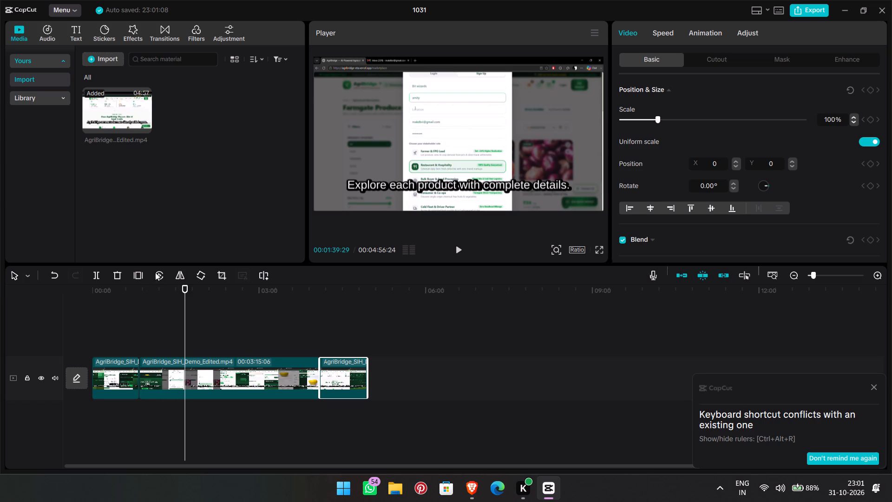
{"action": "left_click", "coordinate": [138, 269]}
{"action": "left_click", "coordinate": [103, 273]}
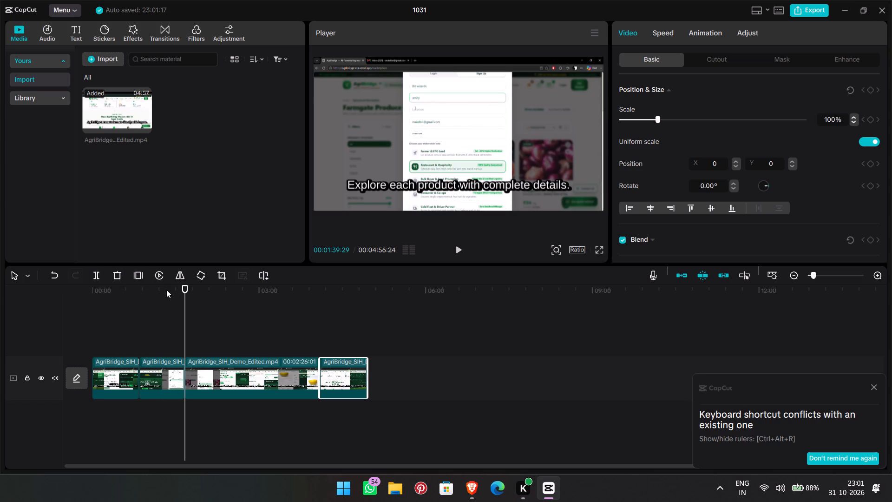
{"action": "left_click_drag", "start_coordinate": [187, 287], "coordinate": [195, 287]}
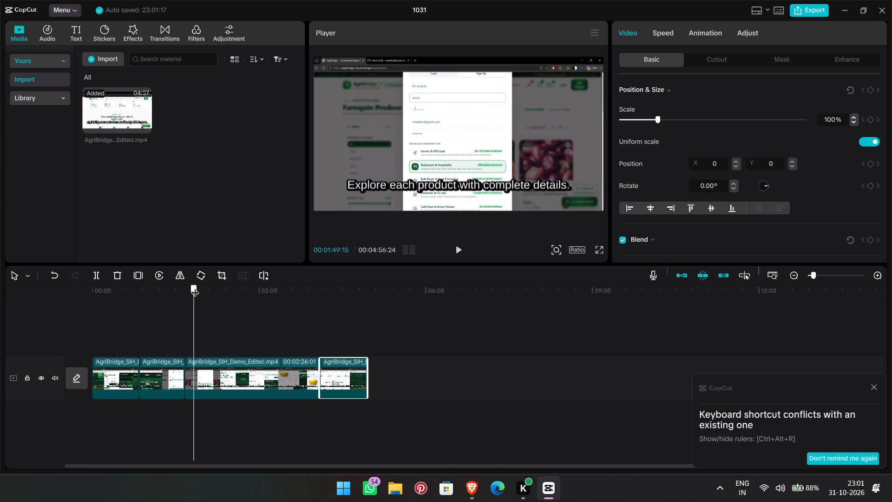
{"action": "left_click_drag", "start_coordinate": [195, 287], "coordinate": [222, 288]}
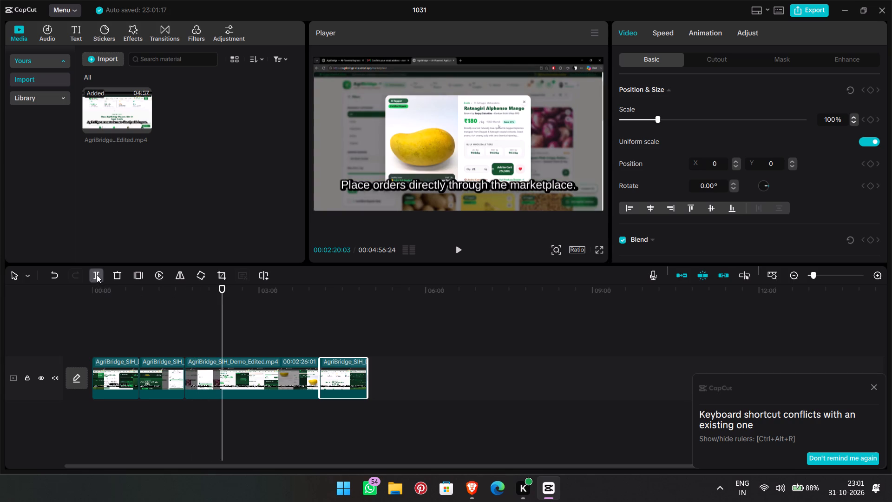
{"action": "left_click", "coordinate": [97, 275]}
Split the video at 00:03:09:24.
{"action": "left_click_drag", "start_coordinate": [224, 289], "coordinate": [268, 289]}
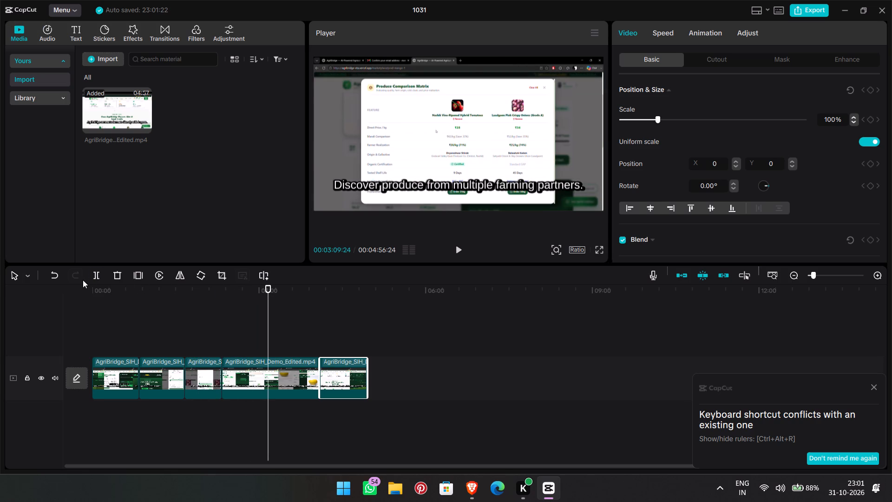
{"action": "left_click", "coordinate": [98, 271]}
Move the first four segments to the end of the track one at a time, from the fourth back to the first.
{"action": "left_click_drag", "start_coordinate": [246, 390], "coordinate": [269, 390]}
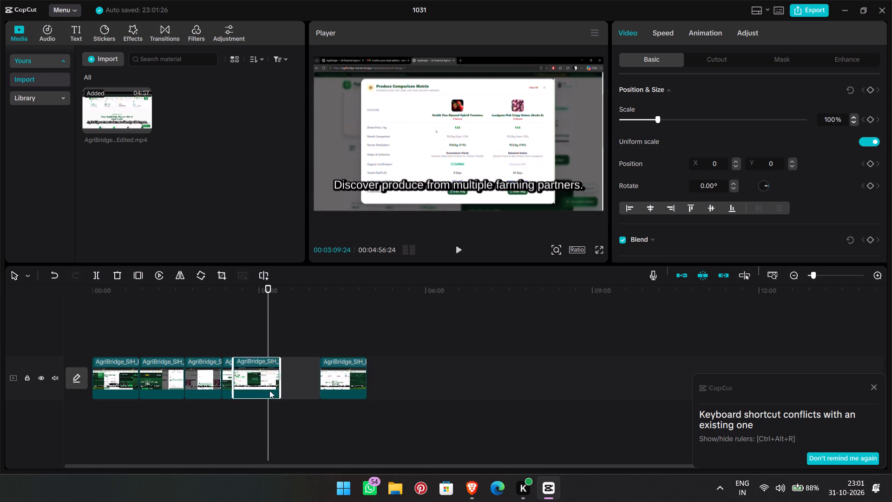
{"action": "left_click_drag", "start_coordinate": [269, 390], "coordinate": [366, 386]}
{"action": "left_click_drag", "start_coordinate": [198, 385], "coordinate": [345, 377]}
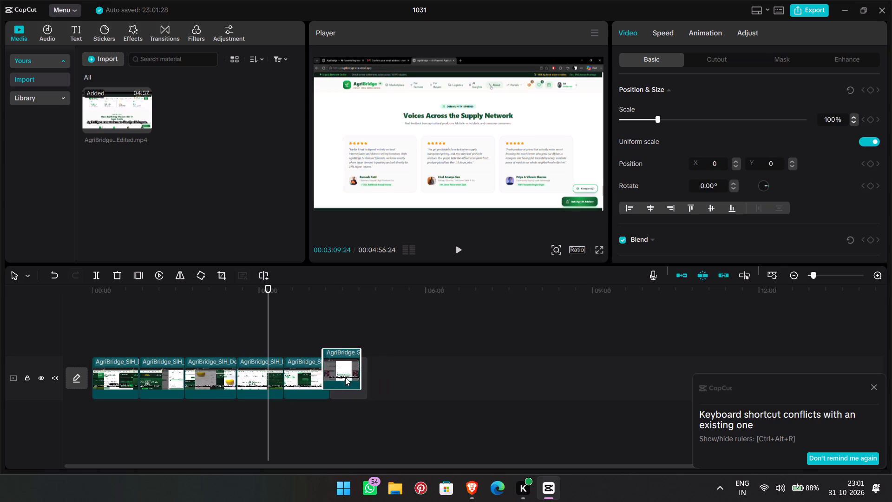
{"action": "left_click_drag", "start_coordinate": [345, 377], "coordinate": [357, 377]}
{"action": "left_click", "coordinate": [357, 377]}
{"action": "left_click_drag", "start_coordinate": [166, 368], "coordinate": [360, 360]}
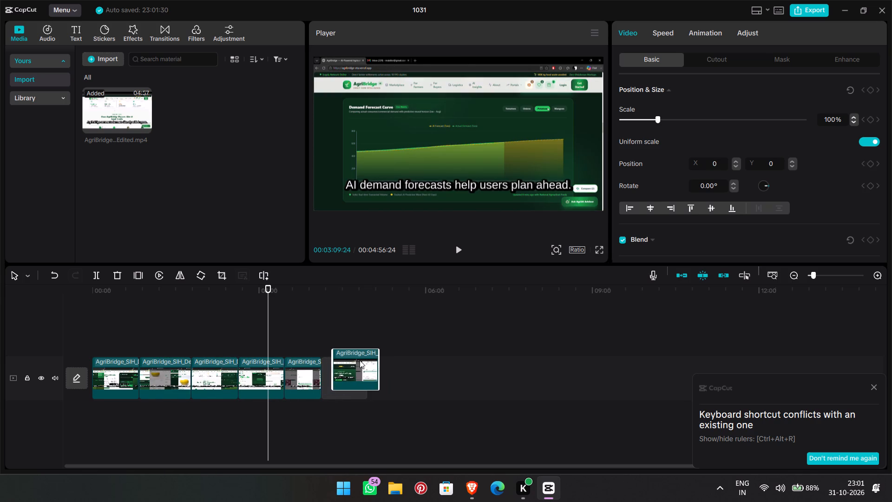
{"action": "left_click_drag", "start_coordinate": [360, 360], "coordinate": [361, 360]}
{"action": "left_click_drag", "start_coordinate": [124, 377], "coordinate": [376, 377]}
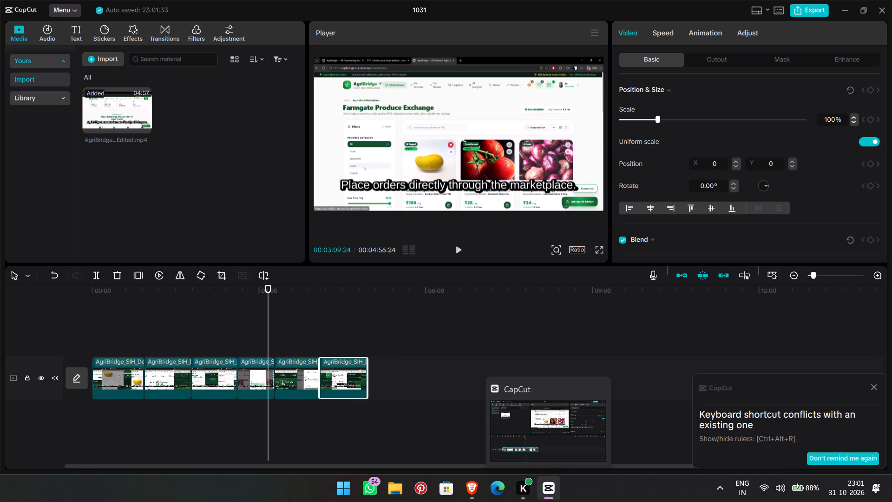
{"action": "left_click", "coordinate": [875, 386]}
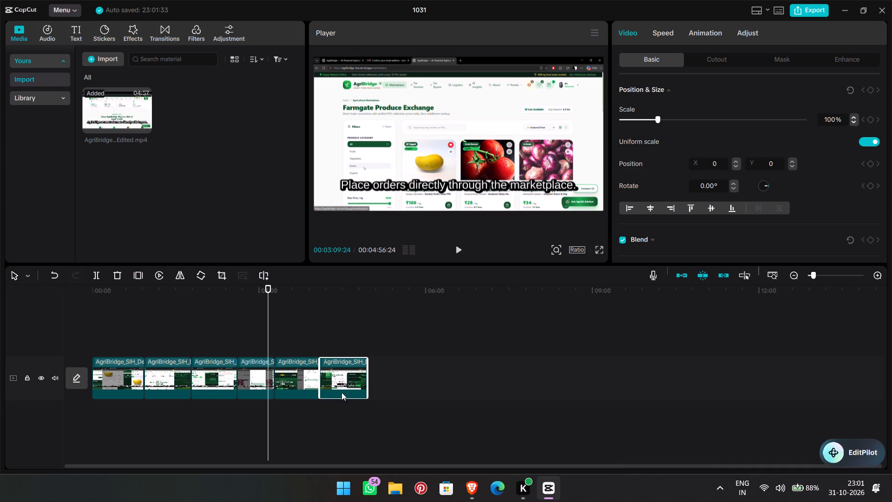
Split the video track at 00:02:07:17, 00:00:26:22 and 00:01:16:27.
{"action": "left_click_drag", "start_coordinate": [270, 286], "coordinate": [207, 297]}
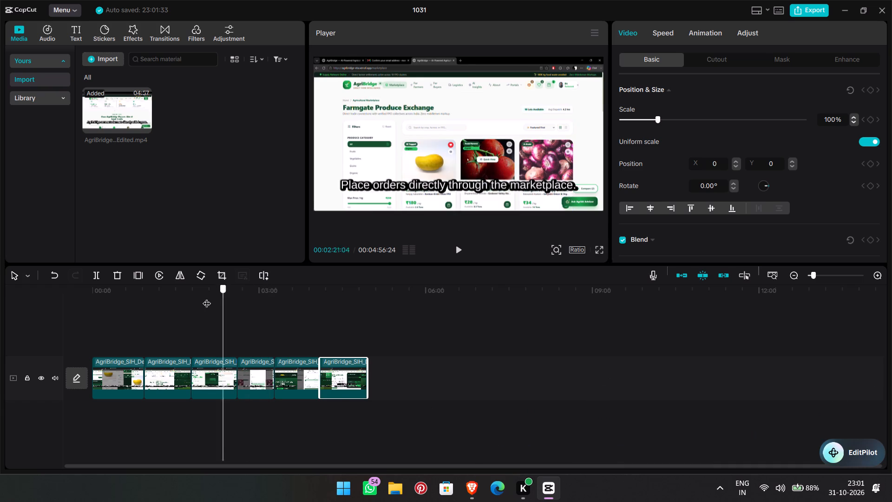
{"action": "left_click_drag", "start_coordinate": [207, 297], "coordinate": [205, 299]}
{"action": "left_click", "coordinate": [208, 298]}
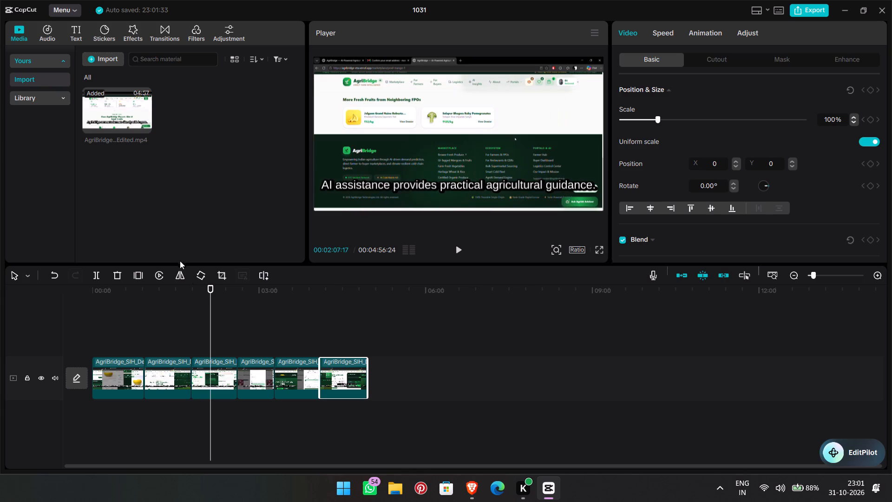
{"action": "left_click", "coordinate": [96, 277]}
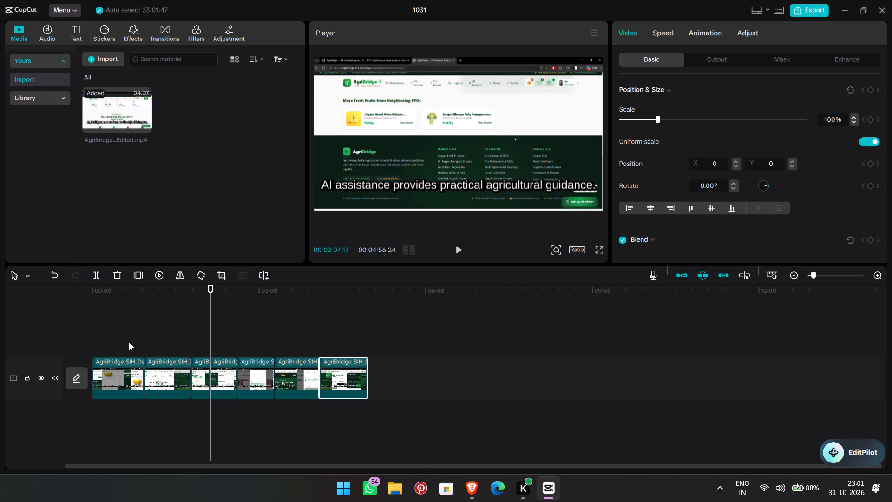
{"action": "left_click", "coordinate": [117, 328]}
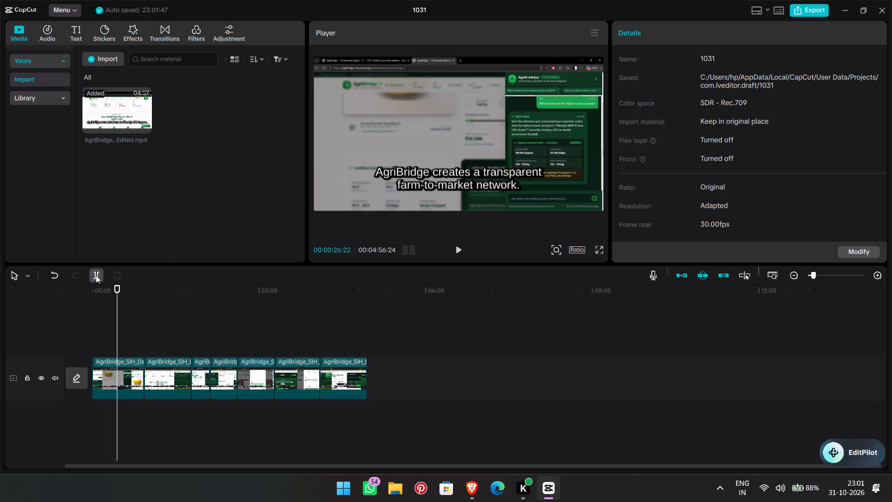
{"action": "left_click", "coordinate": [96, 275]}
{"action": "left_click", "coordinate": [164, 330]}
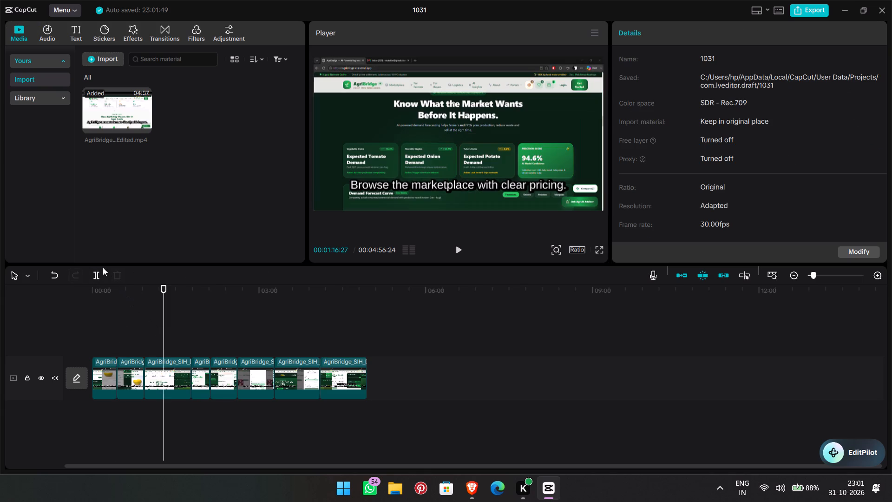
{"action": "left_click", "coordinate": [92, 275]}
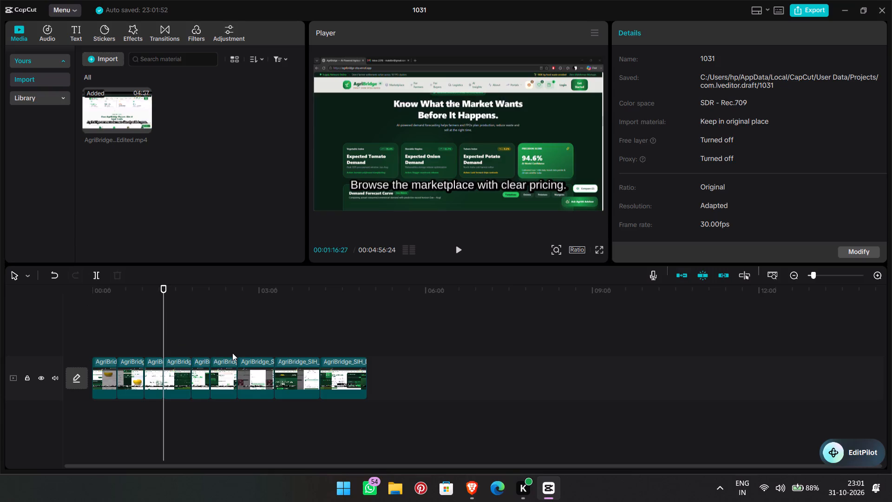
Split the video track at 00:02:55:07, 00:03:33:26 and 00:04:30:17.
{"action": "left_click", "coordinate": [255, 339]}
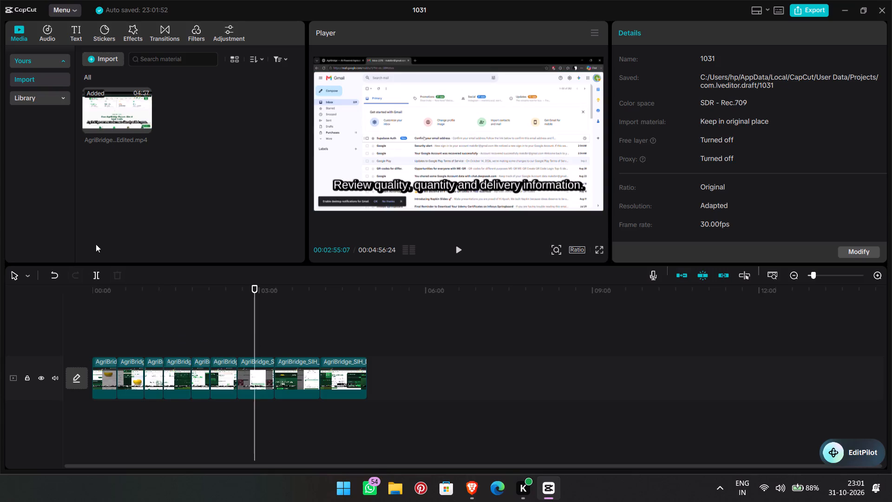
{"action": "left_click", "coordinate": [100, 279]}
{"action": "left_click", "coordinate": [285, 335]}
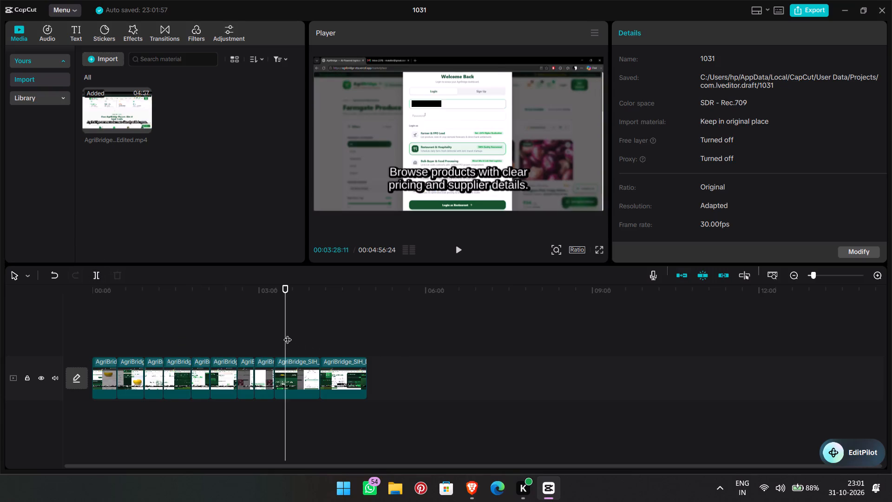
{"action": "left_click", "coordinate": [290, 334]}
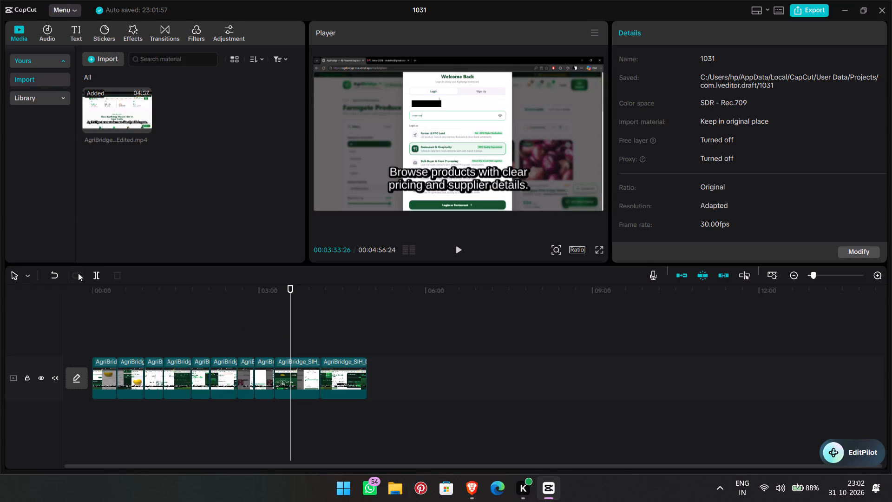
{"action": "left_click", "coordinate": [98, 273]}
{"action": "left_click", "coordinate": [339, 330]}
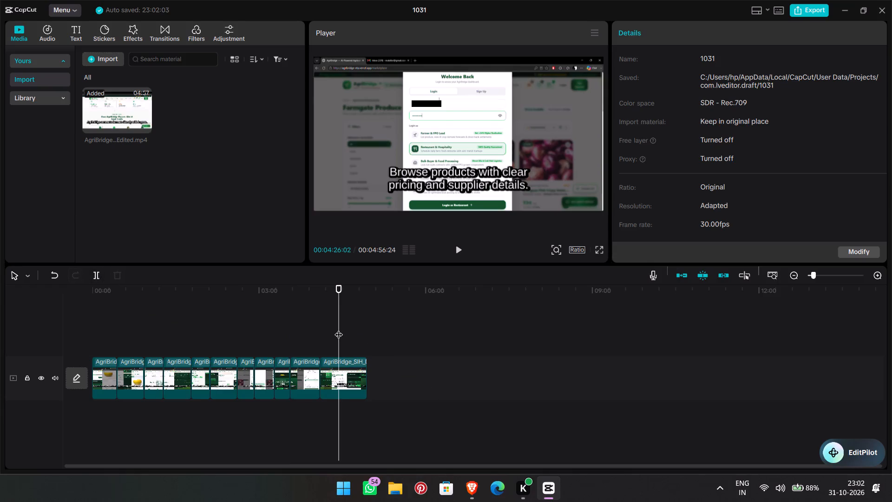
{"action": "left_click", "coordinate": [343, 329]}
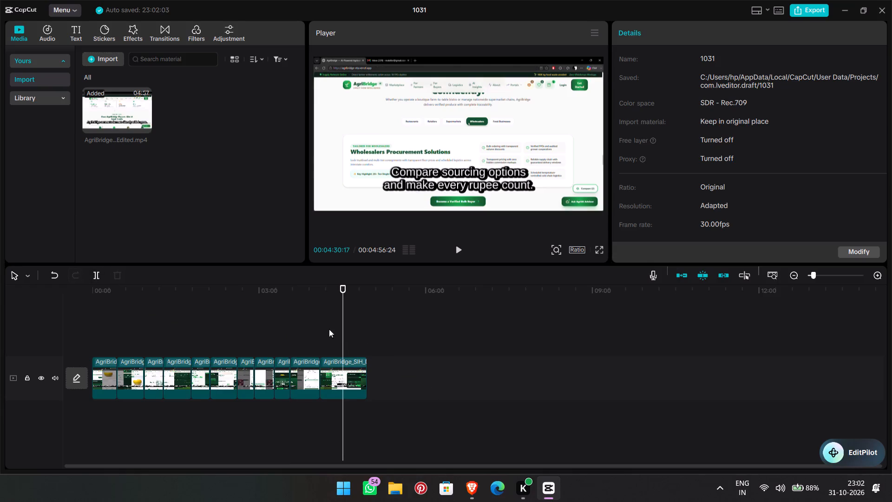
{"action": "left_click", "coordinate": [92, 276]}
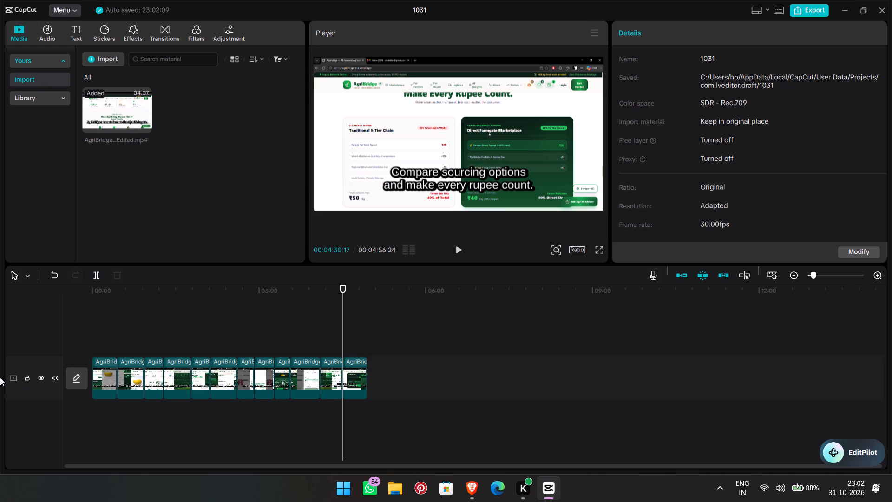
Move the opening segment to the end of the main track, behind the last segment.
{"action": "left_click_drag", "start_coordinate": [105, 382], "coordinate": [461, 449]}
{"action": "left_click_drag", "start_coordinate": [449, 433], "coordinate": [387, 381]}
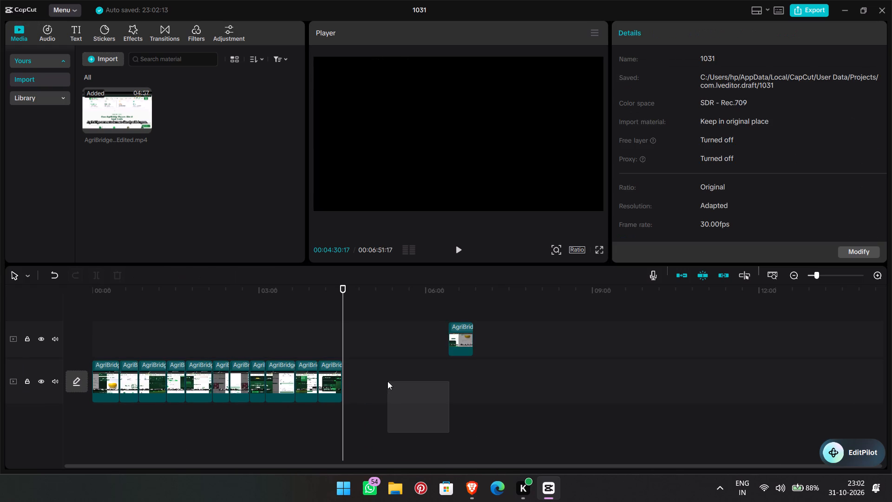
{"action": "left_click_drag", "start_coordinate": [387, 381], "coordinate": [375, 376]}
{"action": "left_click_drag", "start_coordinate": [375, 379], "coordinate": [375, 402]}
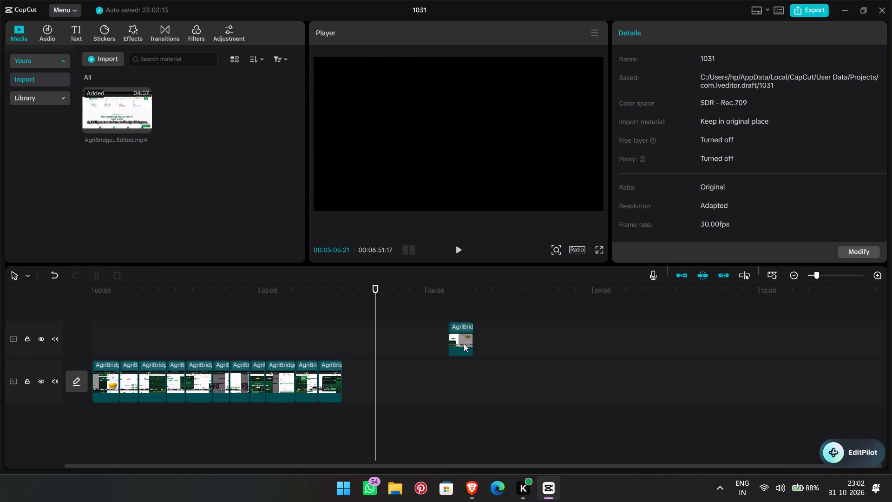
{"action": "left_click_drag", "start_coordinate": [464, 343], "coordinate": [368, 389]}
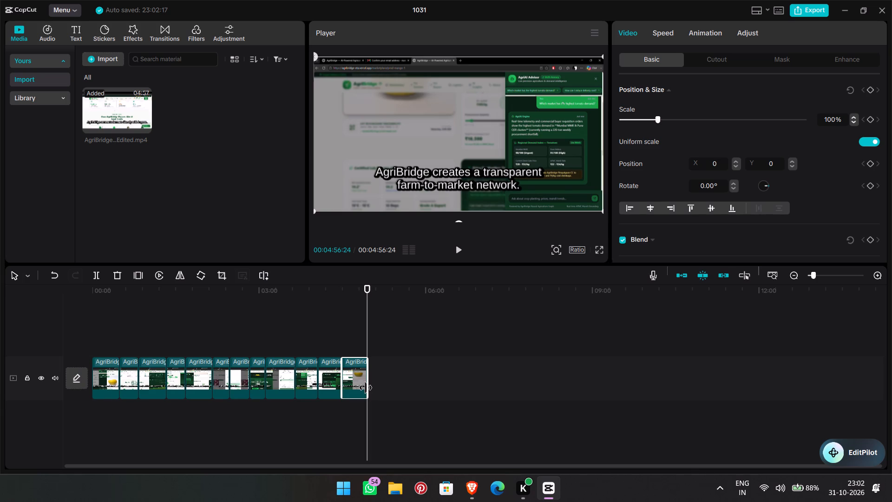
Try to move the second-to-last segment behind the last one on the track.
{"action": "left_click_drag", "start_coordinate": [297, 389], "coordinate": [319, 389]}
{"action": "left_click", "coordinate": [319, 389]}
{"action": "left_click_drag", "start_coordinate": [320, 389], "coordinate": [361, 394]}
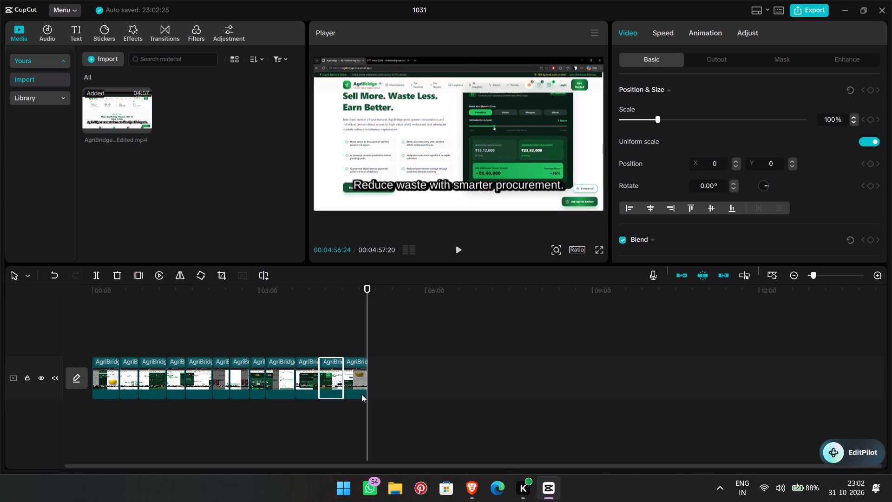
{"action": "left_click_drag", "start_coordinate": [361, 394], "coordinate": [380, 395]}
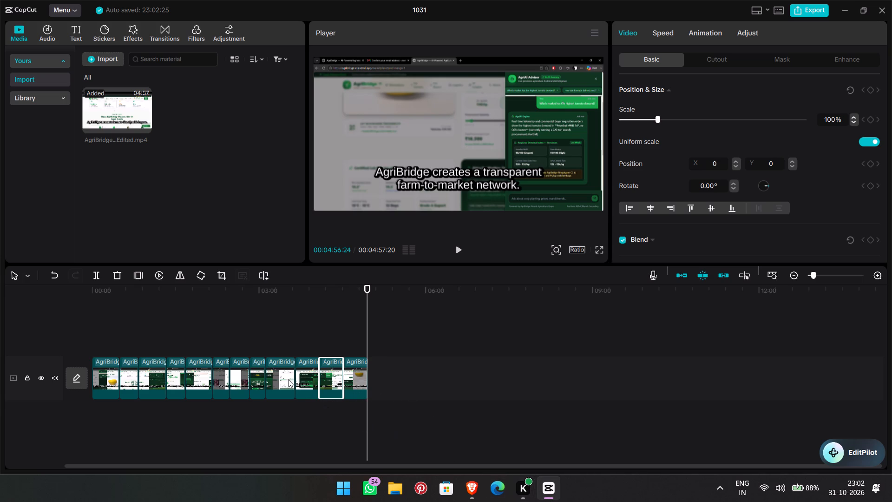
Move the ninth segment and the seventh segment, in that order, to the end of the main track.
{"action": "left_click_drag", "start_coordinate": [289, 378], "coordinate": [400, 385]}
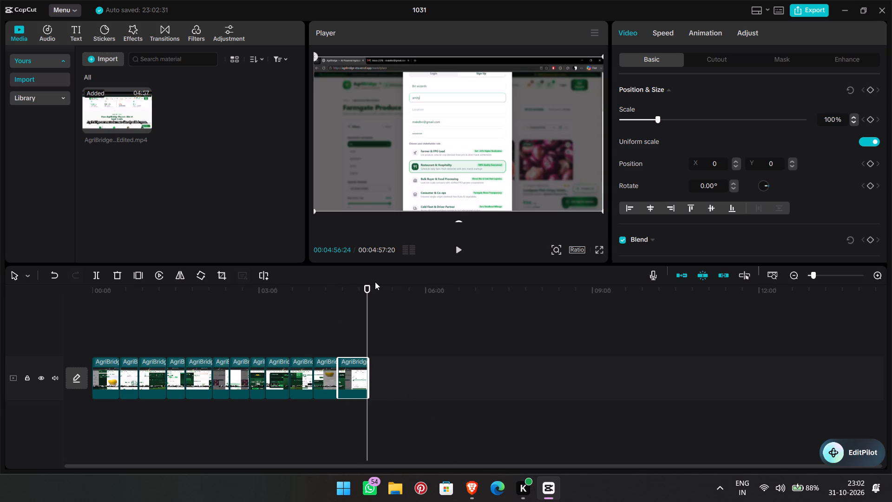
{"action": "left_click_drag", "start_coordinate": [369, 288], "coordinate": [281, 327]}
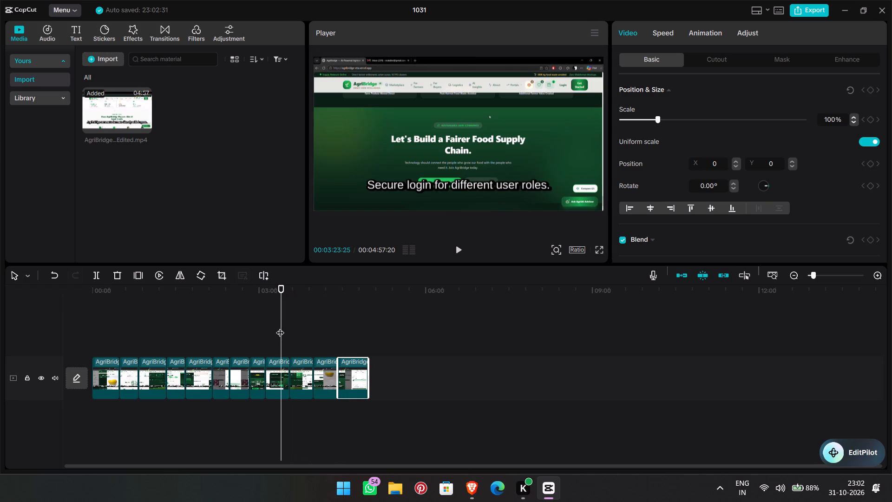
{"action": "left_click", "coordinate": [236, 386]}
{"action": "left_click_drag", "start_coordinate": [236, 386], "coordinate": [430, 424]}
{"action": "left_click_drag", "start_coordinate": [430, 424], "coordinate": [376, 407]}
{"action": "left_click_drag", "start_coordinate": [376, 406], "coordinate": [373, 392]}
{"action": "left_click_drag", "start_coordinate": [433, 345], "coordinate": [399, 391]}
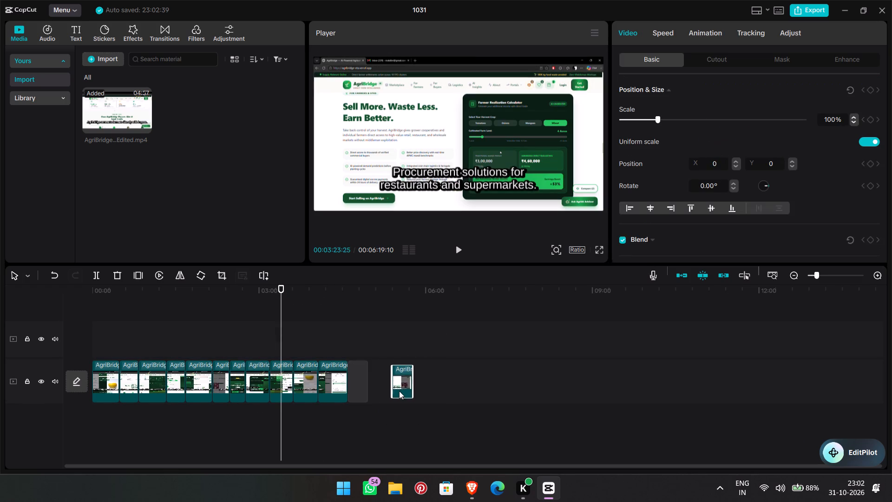
{"action": "left_click_drag", "start_coordinate": [399, 391], "coordinate": [394, 392]}
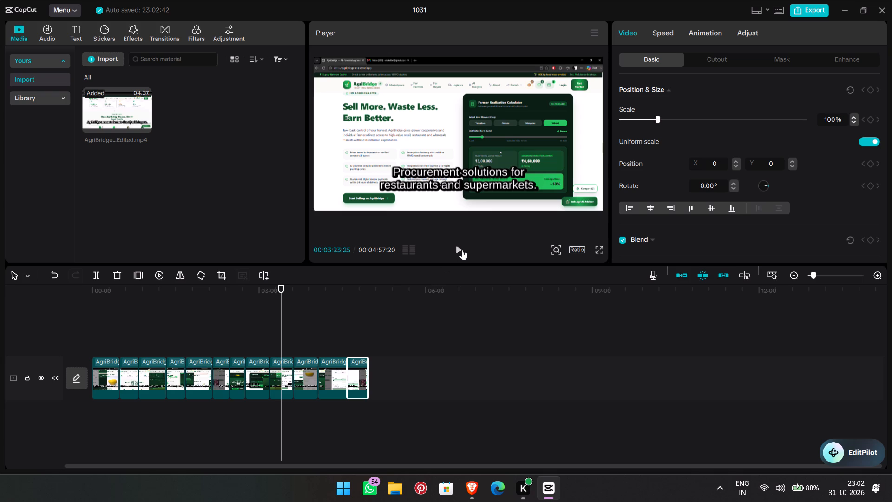
Play the rearranged video from 00:03:23:25 and examine frames at several other points of the timeline.
{"action": "left_click", "coordinate": [462, 250]}
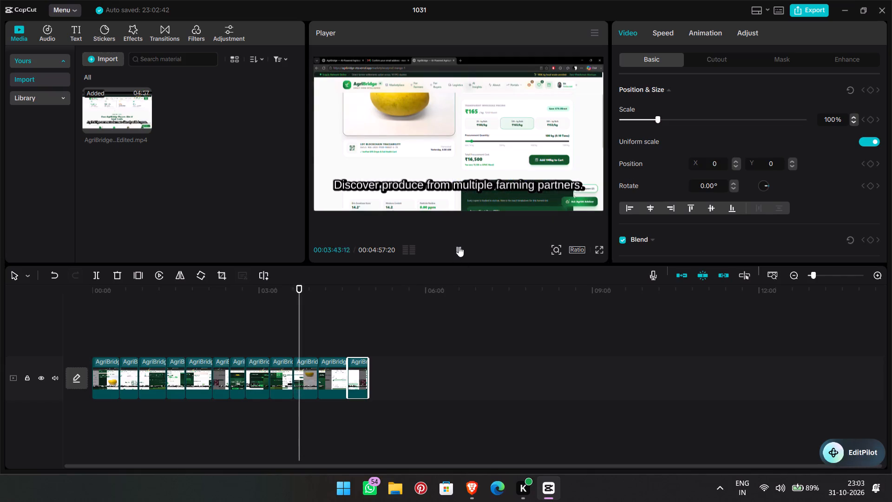
{"action": "left_click", "coordinate": [325, 308]}
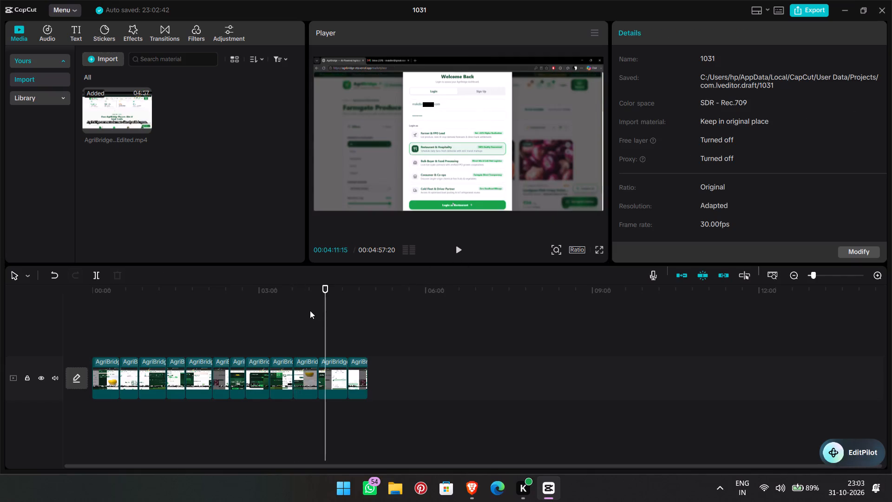
{"action": "left_click_drag", "start_coordinate": [287, 319], "coordinate": [114, 353]}
{"action": "left_click", "coordinate": [123, 332]}
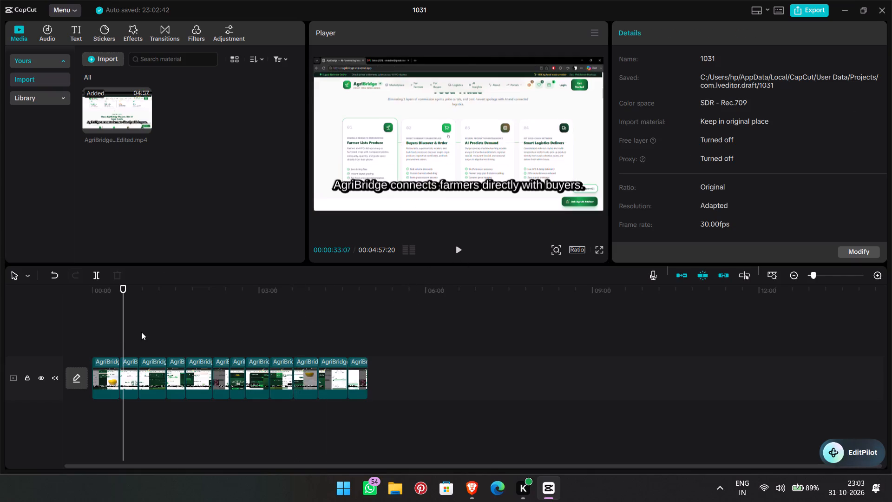
{"action": "left_click", "coordinate": [141, 332]}
{"action": "left_click", "coordinate": [107, 325]}
{"action": "left_click", "coordinate": [160, 315]}
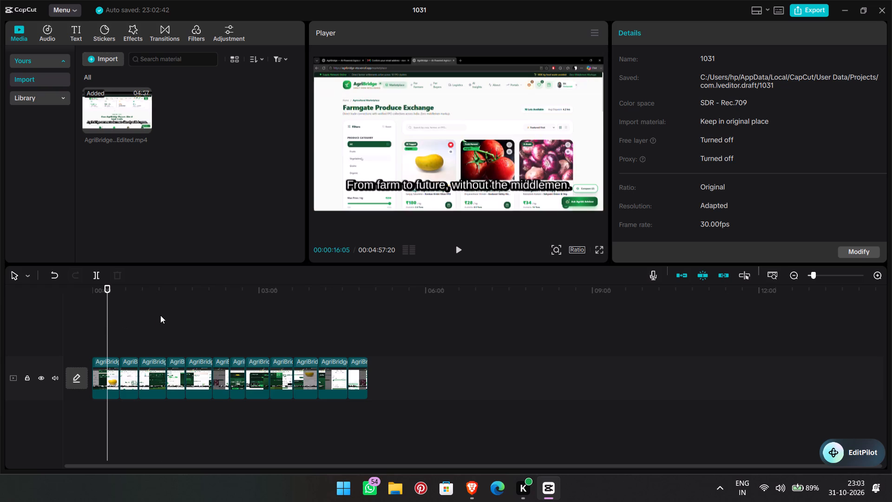
Split the opening segment at 00:00:15:20.
{"action": "left_click", "coordinate": [109, 338]}
{"action": "left_click", "coordinate": [107, 337]}
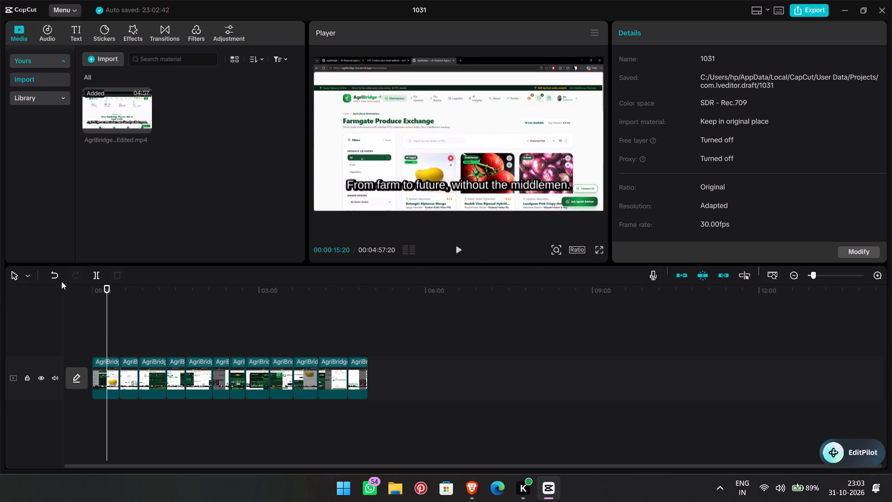
{"action": "left_click", "coordinate": [93, 269]}
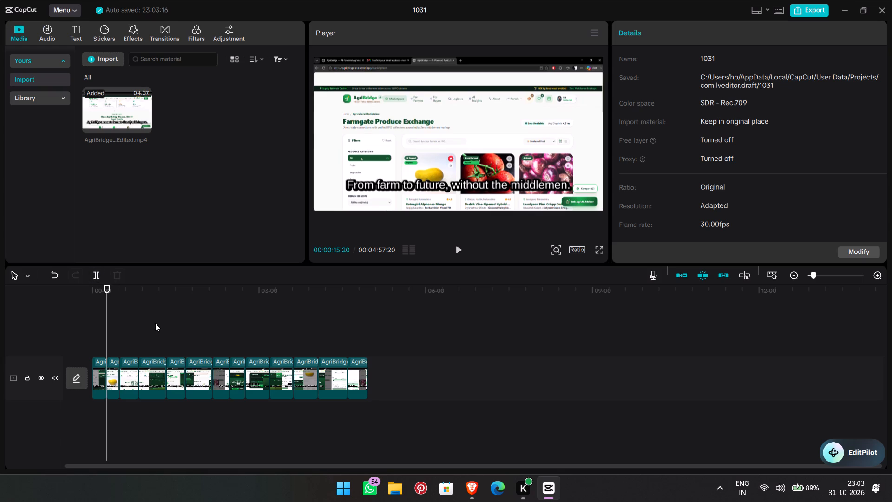
Split the video on the main track at 00:01:01:10, 00:02:50:22, 00:03:25:10 and 00:04:11:15.
{"action": "double_click", "coordinate": [152, 330]}
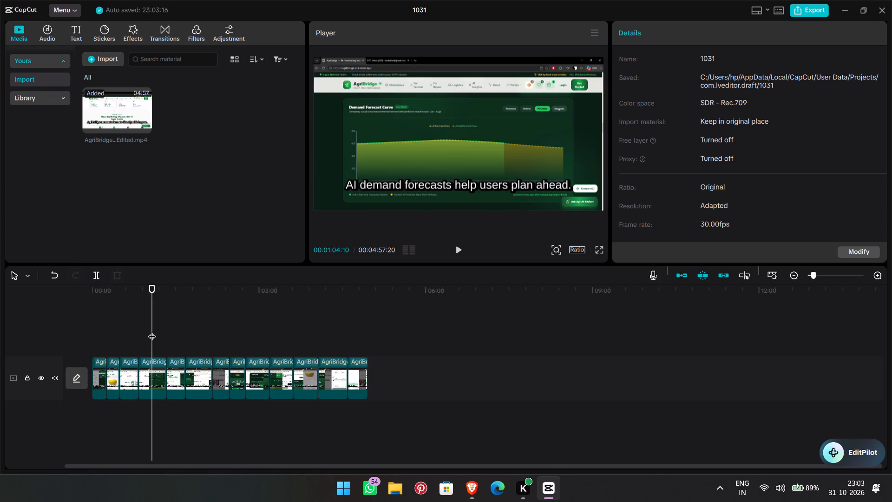
{"action": "left_click", "coordinate": [149, 330]}
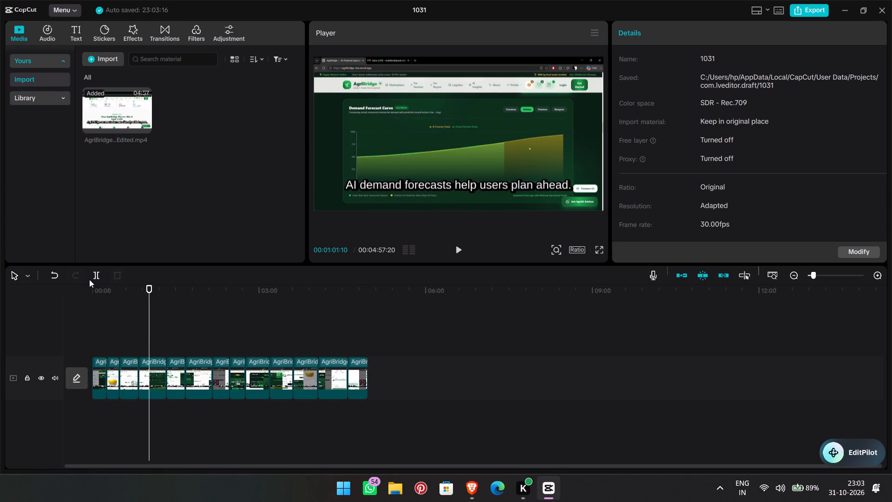
{"action": "left_click", "coordinate": [99, 277]}
{"action": "left_click", "coordinate": [248, 343]}
{"action": "left_click", "coordinate": [250, 343]}
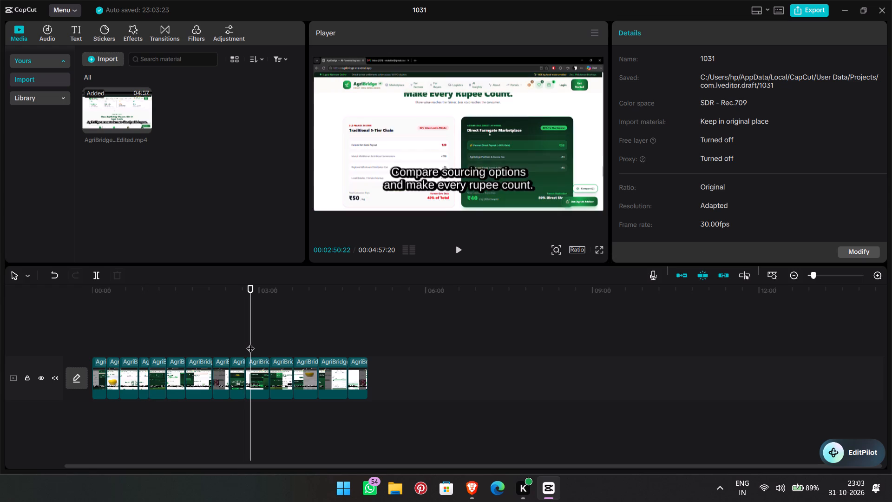
{"action": "left_click", "coordinate": [98, 278]}
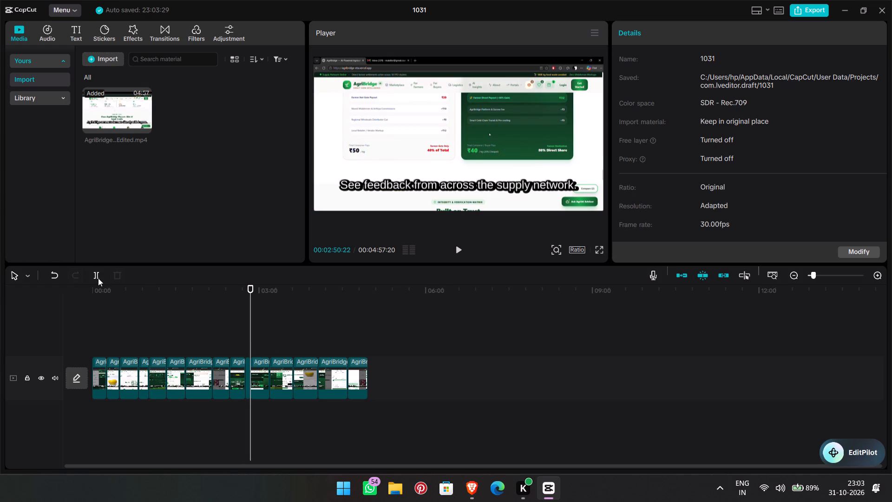
{"action": "double_click", "coordinate": [272, 330]}
{"action": "left_click", "coordinate": [281, 330]}
{"action": "left_click", "coordinate": [281, 330]}
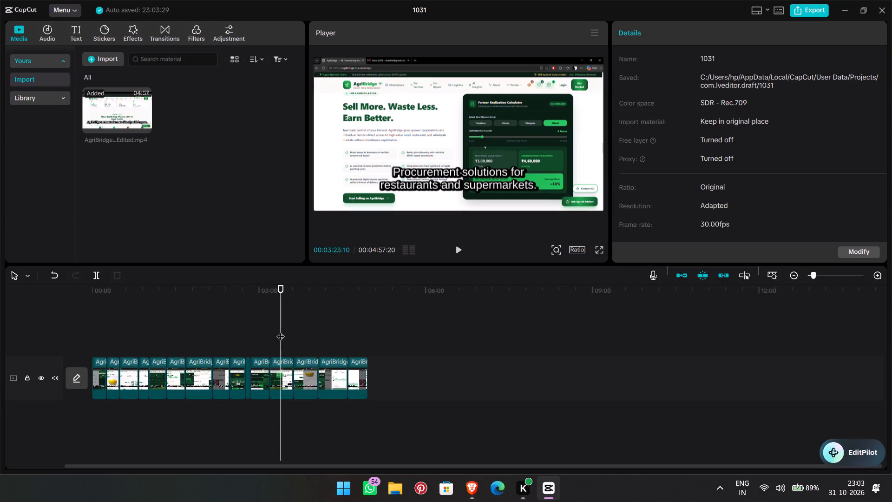
{"action": "double_click", "coordinate": [282, 330]}
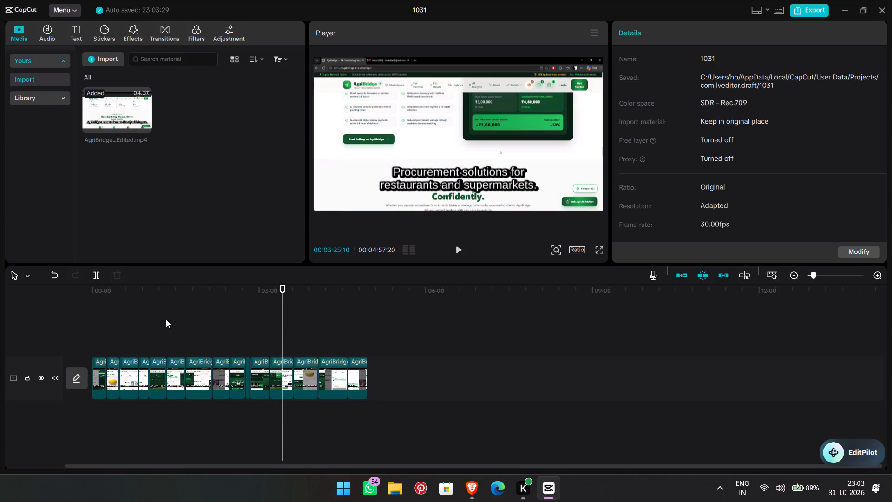
{"action": "left_click", "coordinate": [95, 274]}
{"action": "left_click", "coordinate": [325, 337]}
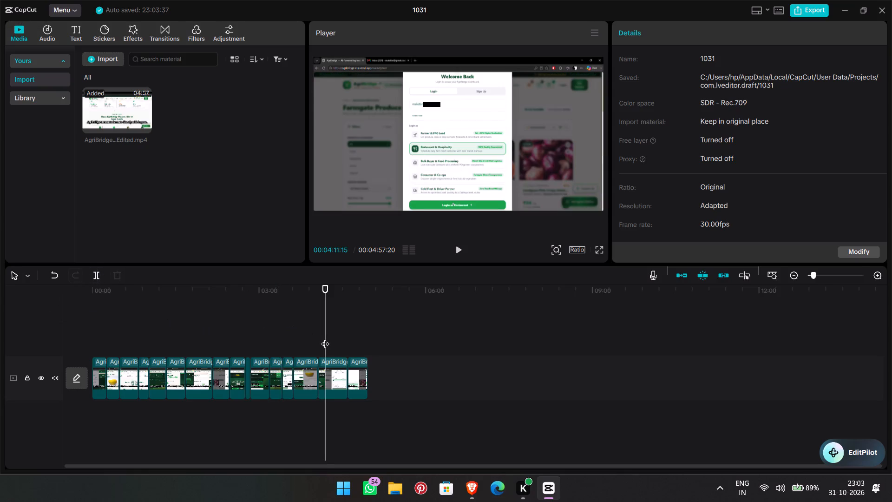
{"action": "left_click", "coordinate": [101, 281]}
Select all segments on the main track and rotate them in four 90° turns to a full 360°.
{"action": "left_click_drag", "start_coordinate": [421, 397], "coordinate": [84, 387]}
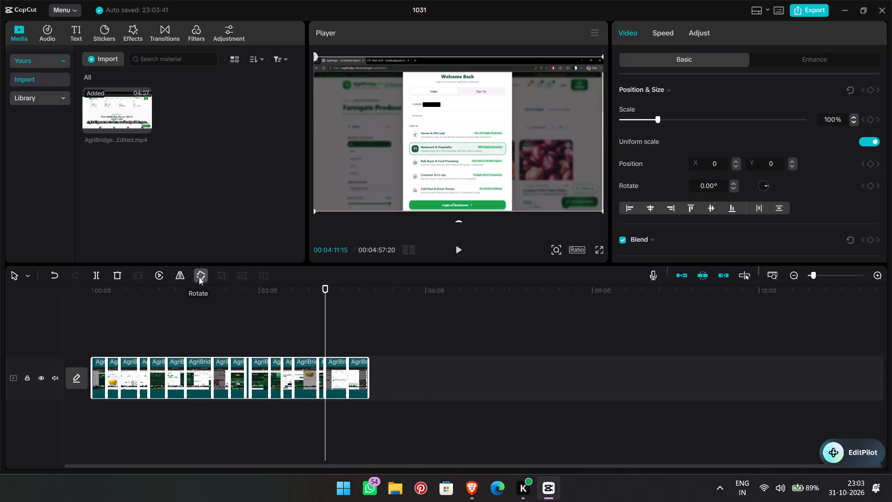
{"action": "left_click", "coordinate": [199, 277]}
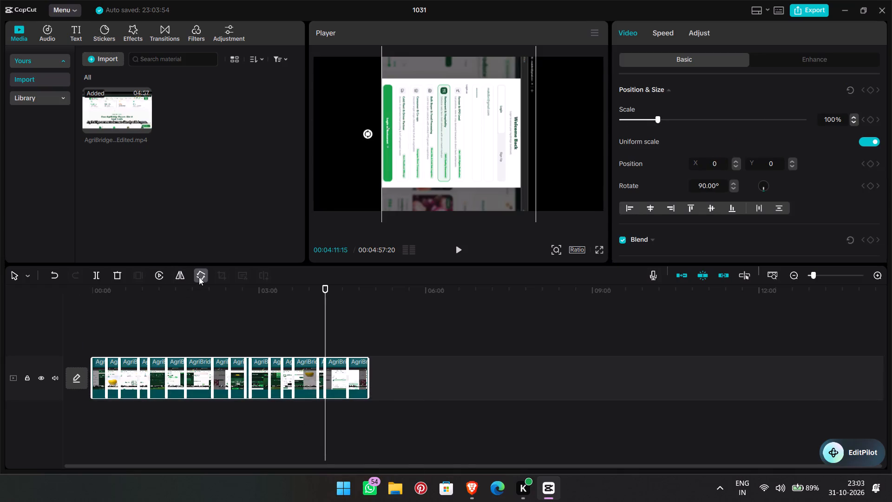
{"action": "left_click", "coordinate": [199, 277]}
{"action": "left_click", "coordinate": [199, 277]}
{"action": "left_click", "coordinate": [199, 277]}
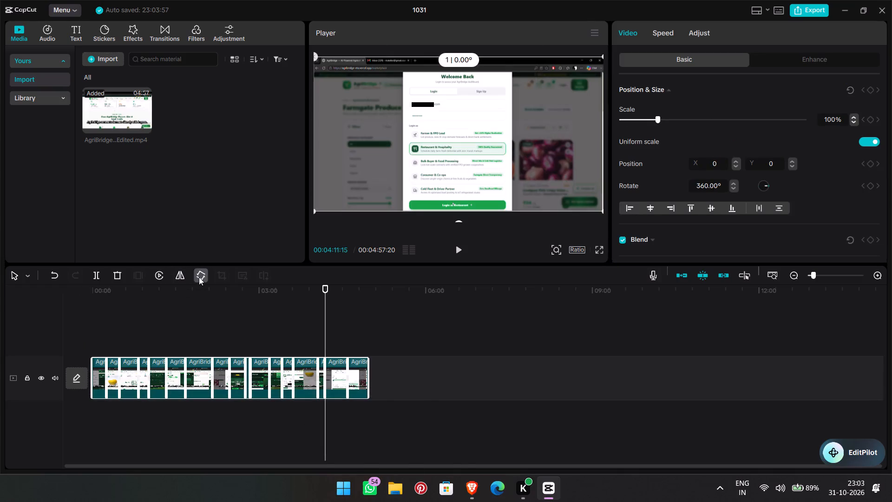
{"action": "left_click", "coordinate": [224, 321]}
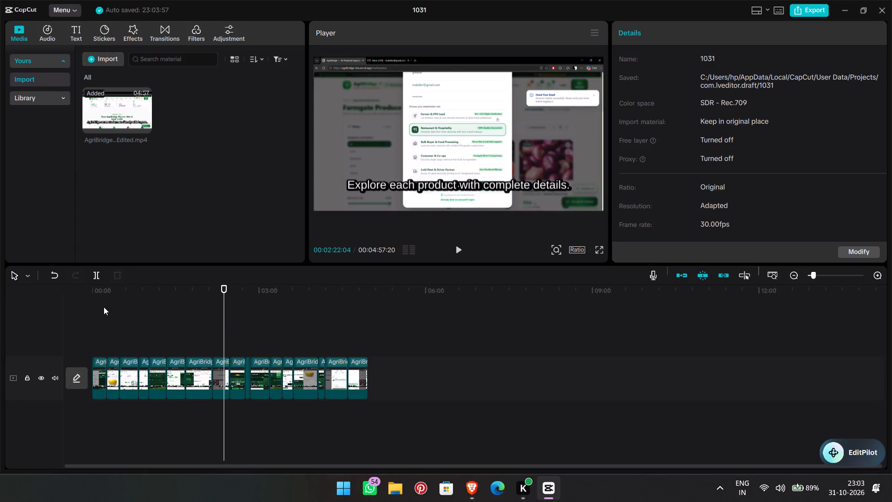
Play the edited video from the beginning of the timeline at 00:00:00:00.
{"action": "left_click_drag", "start_coordinate": [104, 307], "coordinate": [92, 306]}
{"action": "left_click", "coordinate": [92, 306]}
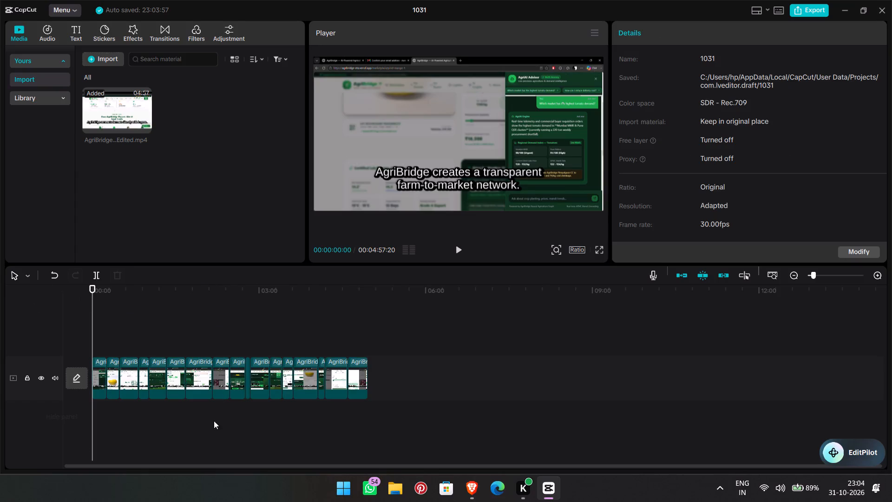
{"action": "left_click", "coordinate": [453, 259]}
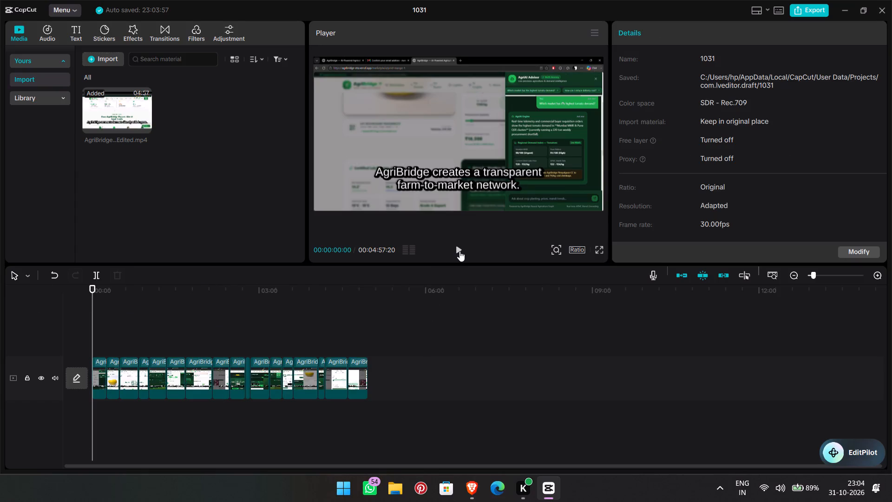
{"action": "double_click", "coordinate": [461, 250]}
{"action": "left_click", "coordinate": [461, 249]}
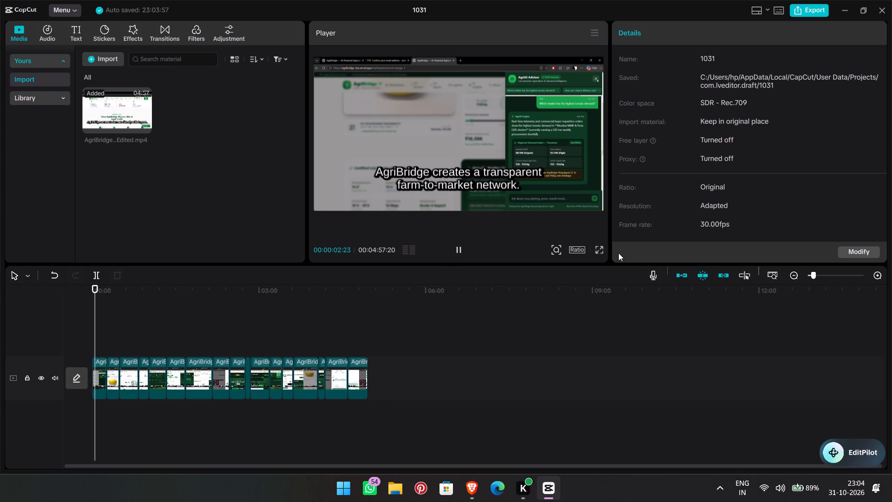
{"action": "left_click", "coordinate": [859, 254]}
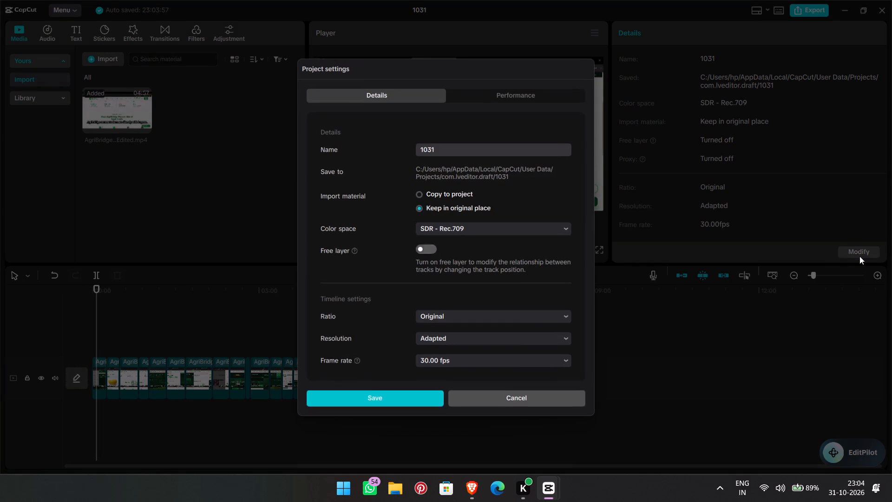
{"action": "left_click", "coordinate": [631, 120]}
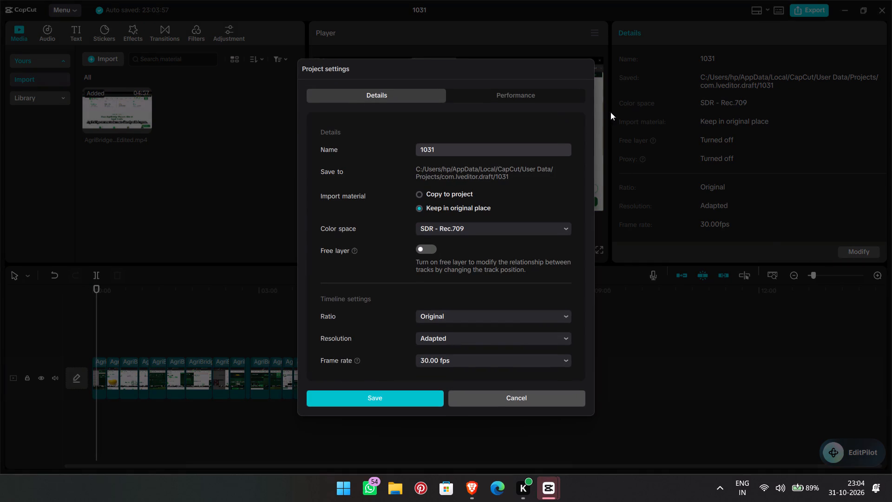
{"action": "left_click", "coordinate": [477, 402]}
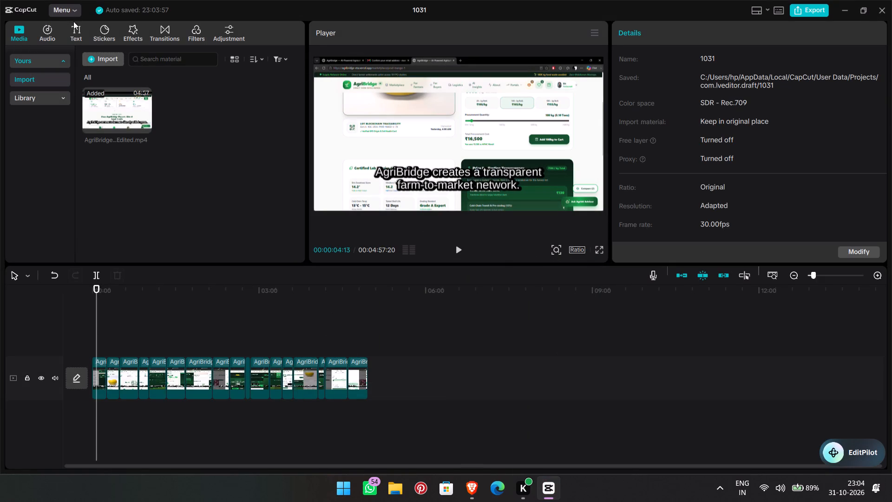
Set the playhead to the cut at 00:00:15:20 and browse the video effects, body effects and filters libraries.
{"action": "left_click", "coordinate": [131, 40]}
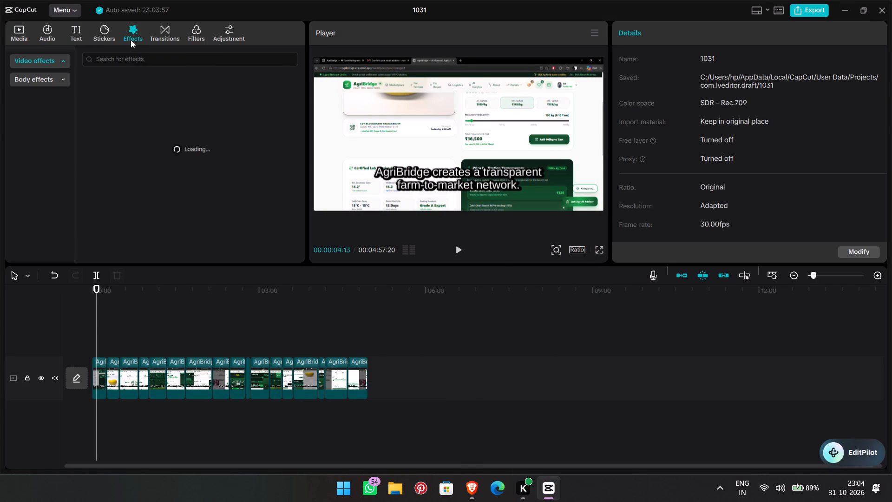
{"action": "left_click", "coordinate": [107, 339]}
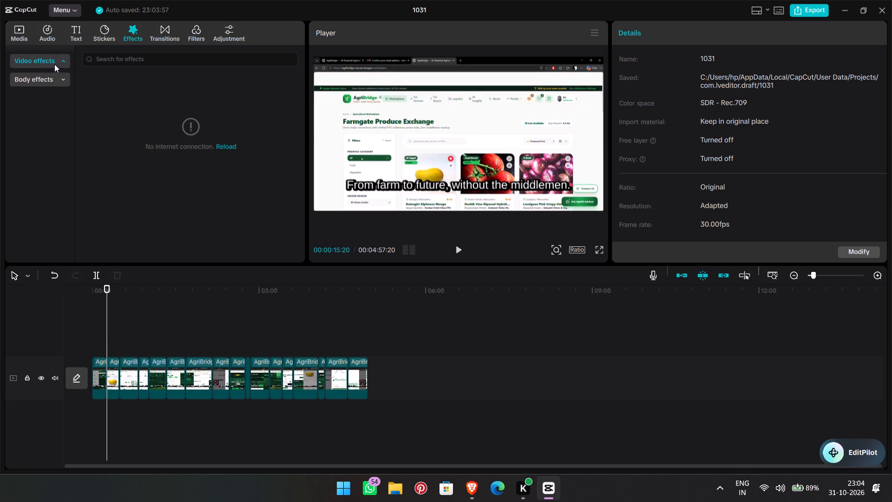
{"action": "left_click", "coordinate": [230, 147]}
{"action": "left_click", "coordinate": [66, 78]}
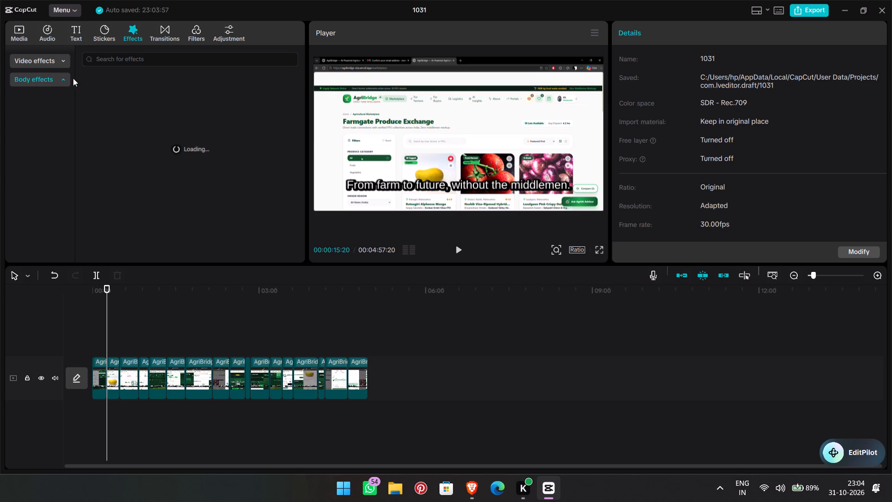
{"action": "left_click", "coordinate": [204, 35]}
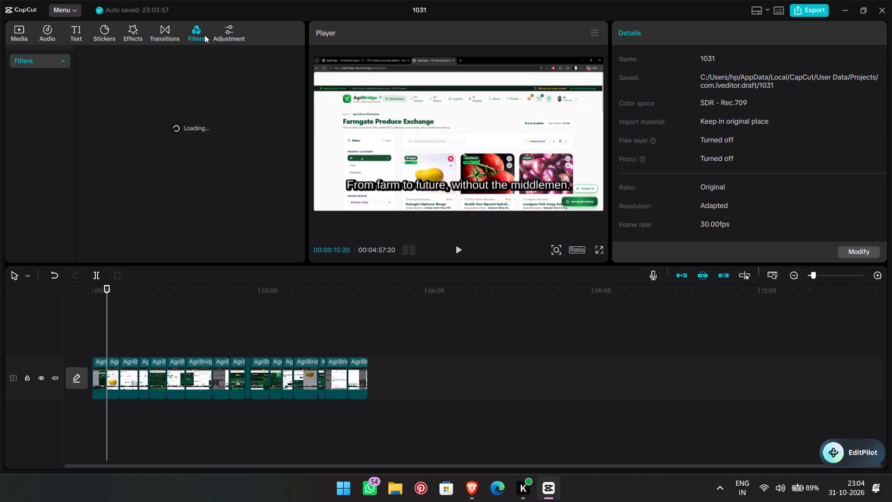
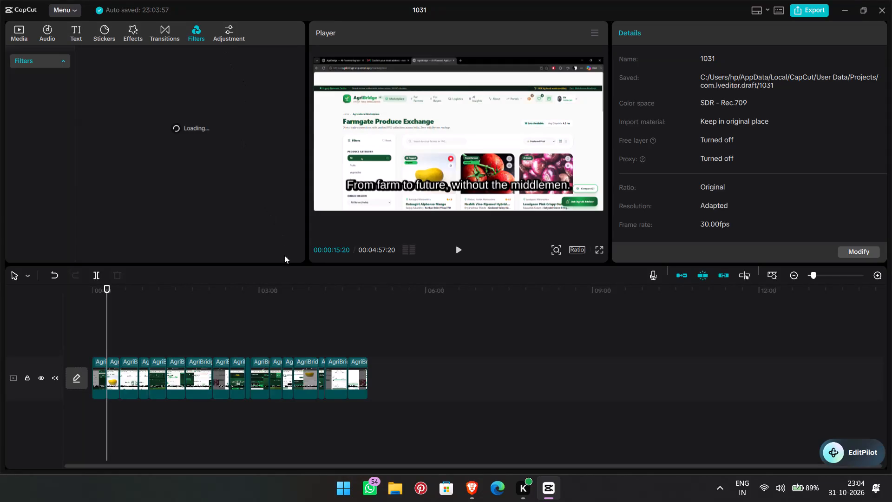
Play a short part of the edited video from 00:00:15:20.
{"action": "left_click", "coordinate": [281, 379]}
{"action": "left_click", "coordinate": [261, 378]}
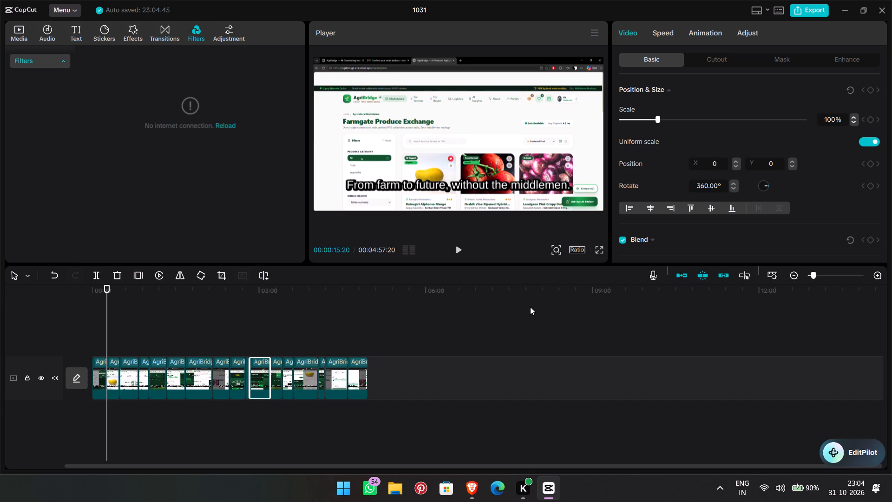
{"action": "left_click", "coordinate": [460, 249]}
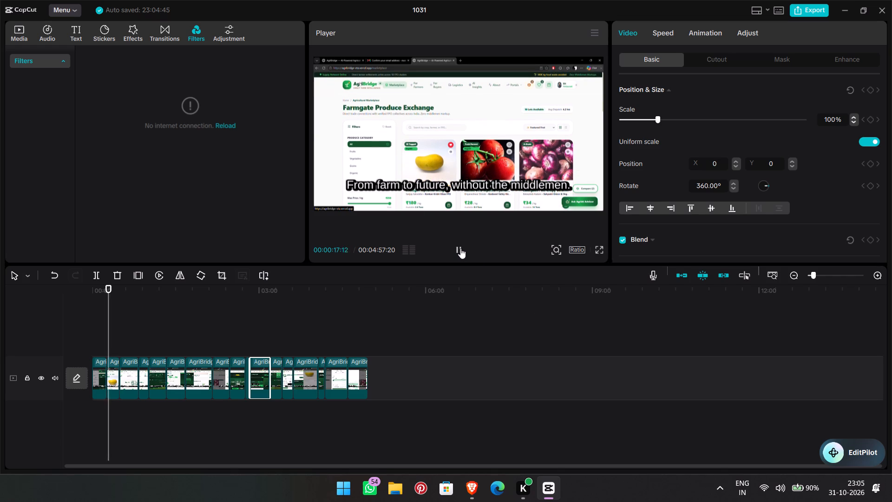
{"action": "left_click", "coordinate": [460, 248]}
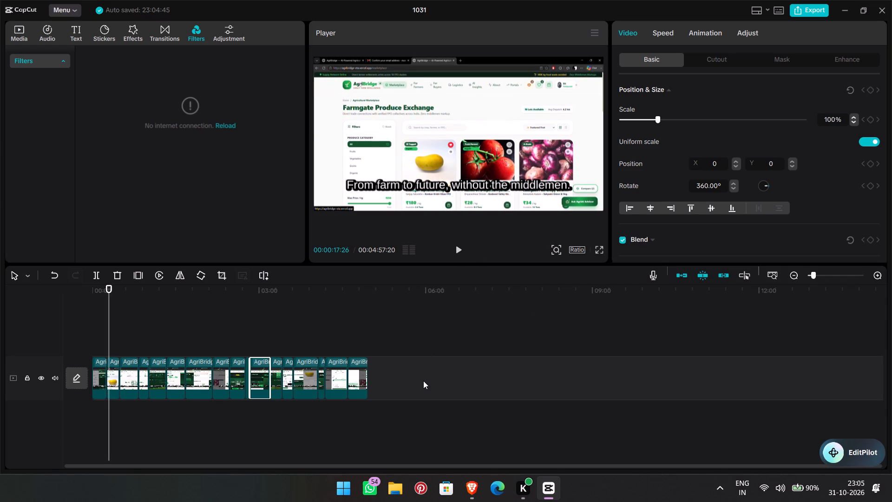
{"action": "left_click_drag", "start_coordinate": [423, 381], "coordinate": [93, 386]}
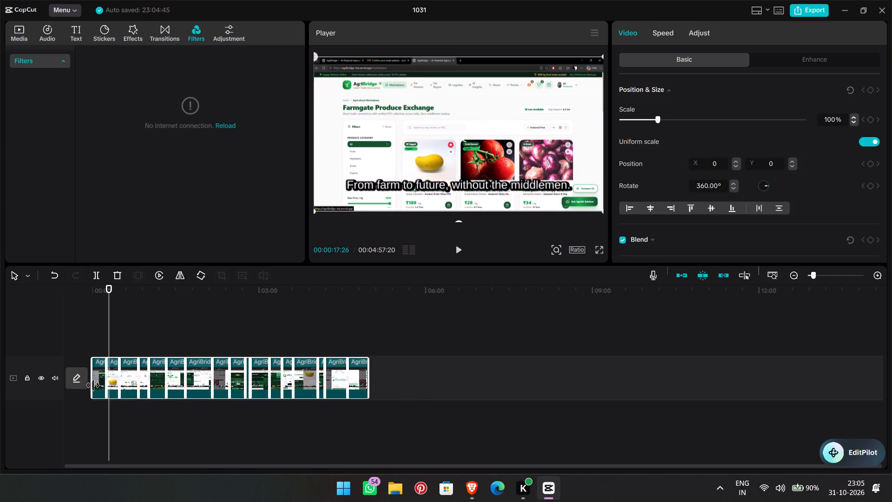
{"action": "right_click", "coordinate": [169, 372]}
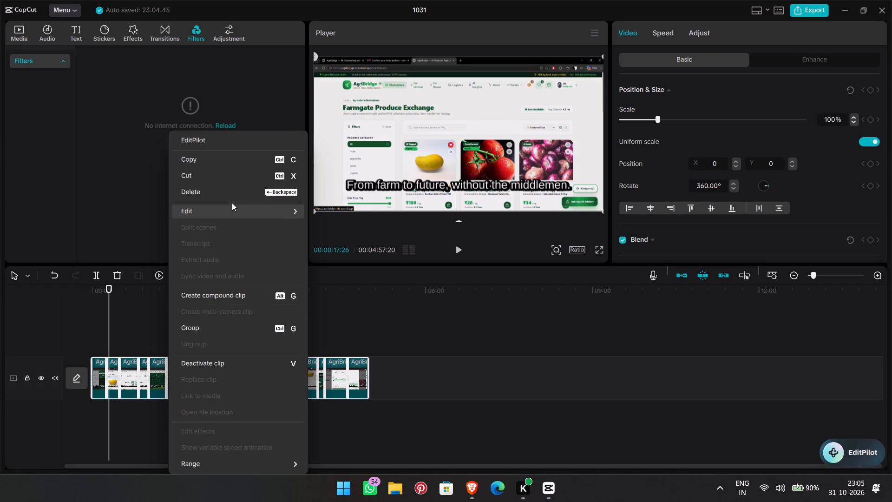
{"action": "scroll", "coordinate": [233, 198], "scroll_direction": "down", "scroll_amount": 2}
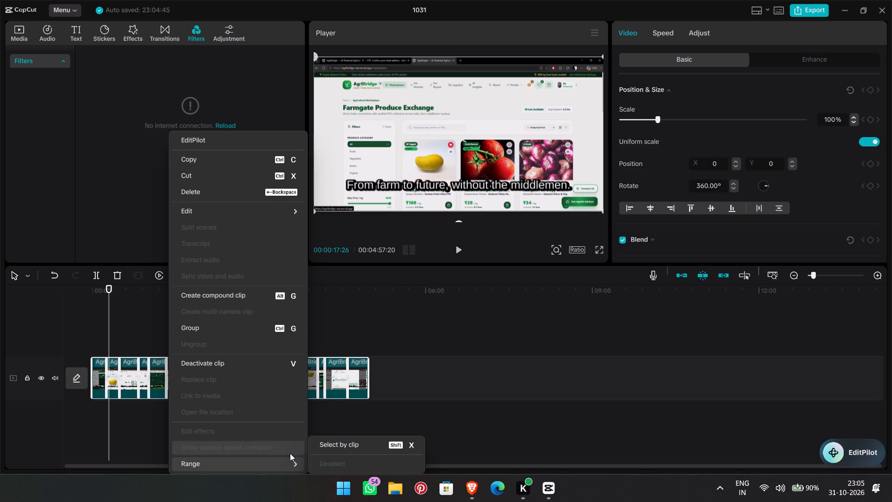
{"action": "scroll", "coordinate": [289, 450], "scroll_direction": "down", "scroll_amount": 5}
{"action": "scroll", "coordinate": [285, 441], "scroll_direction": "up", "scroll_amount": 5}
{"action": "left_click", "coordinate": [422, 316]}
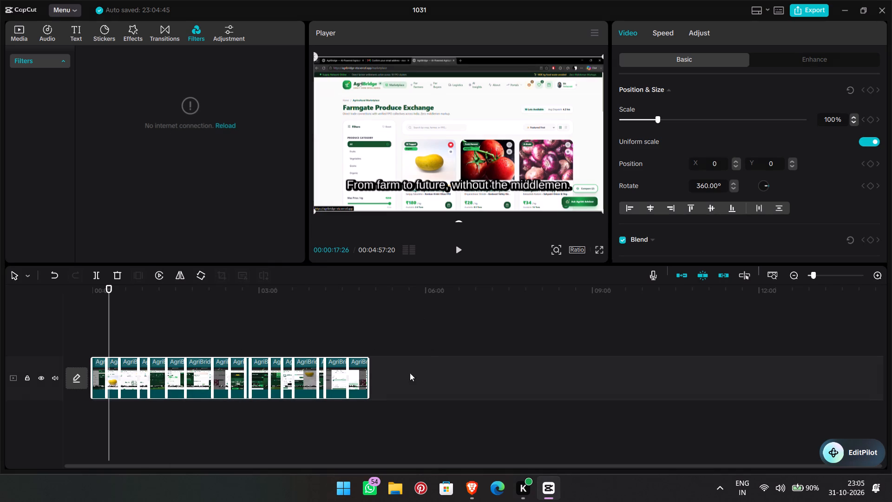
Mute the audio of the main track.
{"action": "left_click", "coordinate": [53, 379]}
Trim 26 frames off the segment edge shortly before the 03:00 mark on the main track.
{"action": "left_click", "coordinate": [174, 383]}
{"action": "left_click", "coordinate": [203, 384]}
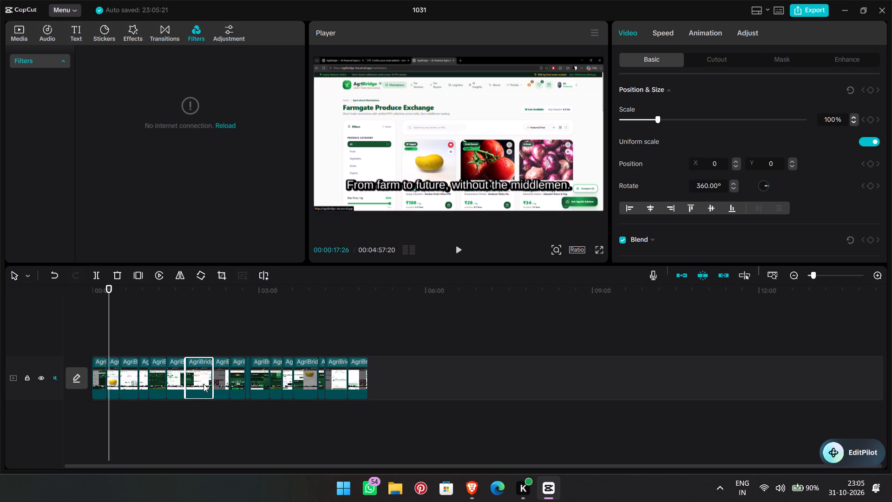
{"action": "left_click", "coordinate": [217, 384]}
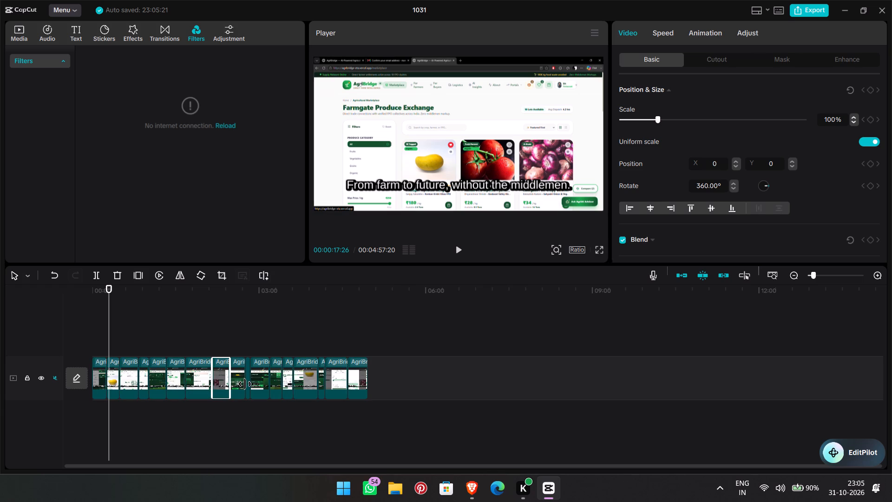
{"action": "left_click", "coordinate": [245, 384]}
{"action": "left_click", "coordinate": [253, 386]}
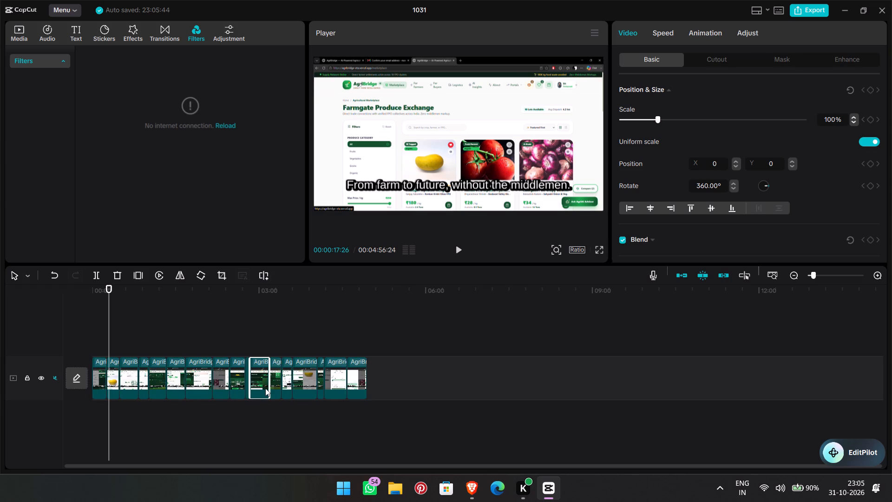
Split the video on the main track at 00:03:47:28.
{"action": "left_click", "coordinate": [274, 388]}
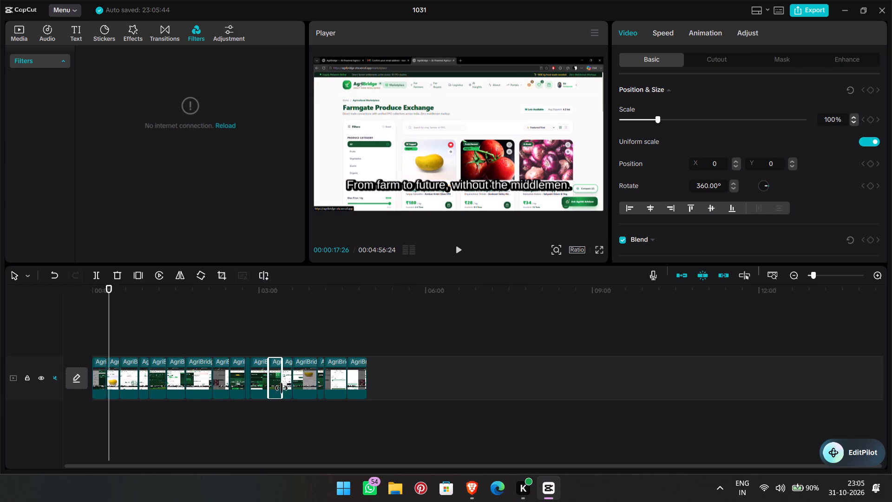
{"action": "left_click", "coordinate": [285, 388]}
{"action": "left_click", "coordinate": [297, 388]}
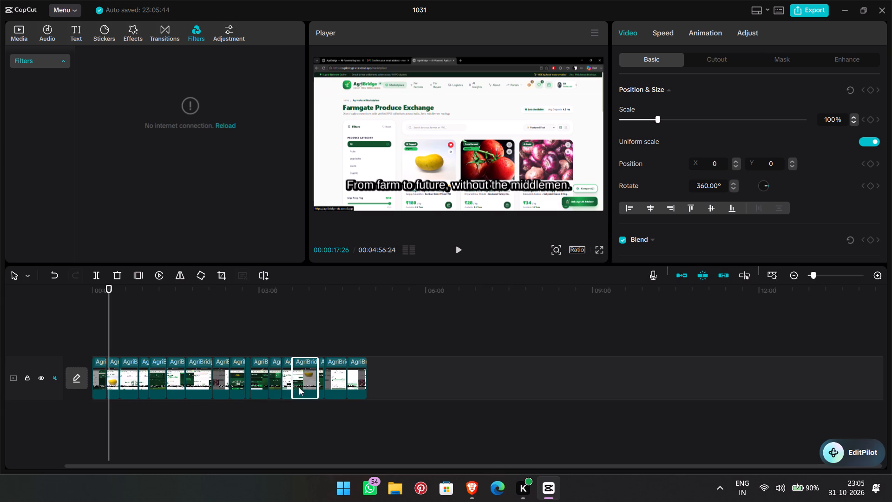
{"action": "left_click", "coordinate": [303, 348]}
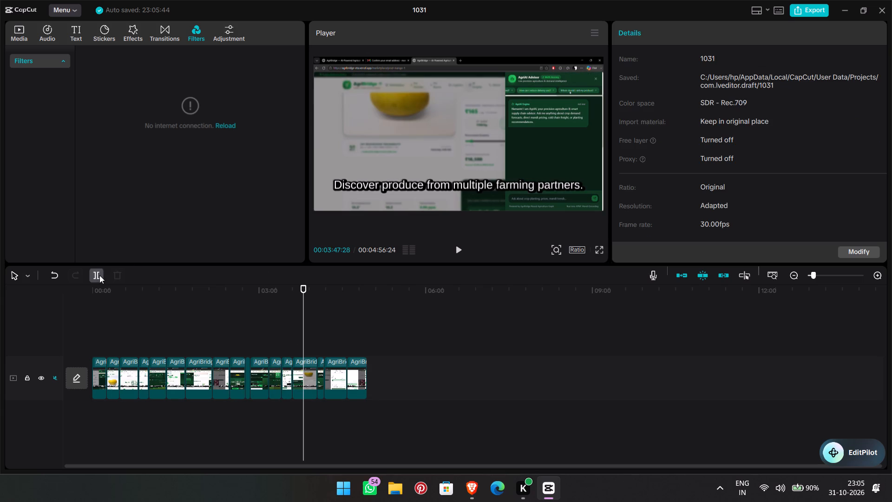
{"action": "left_click", "coordinate": [96, 275]}
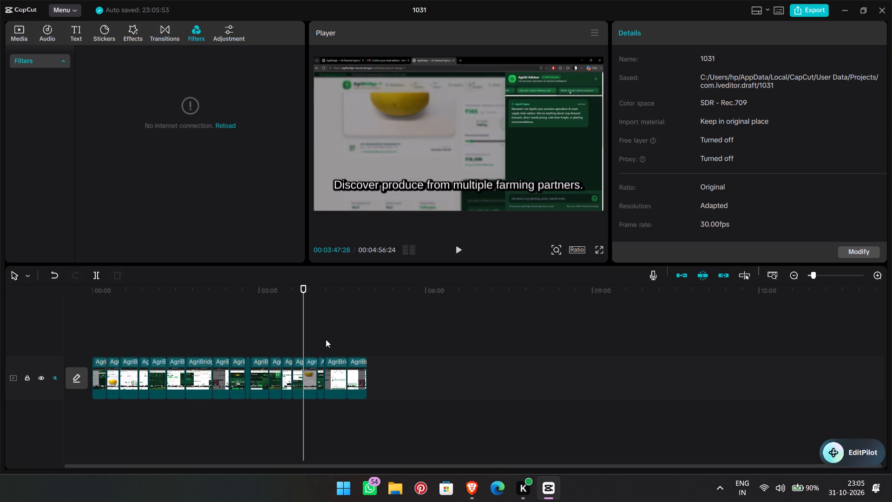
Split the video on the main track at 00:01:34:14 and 00:01:49:15.
{"action": "left_click", "coordinate": [337, 339]}
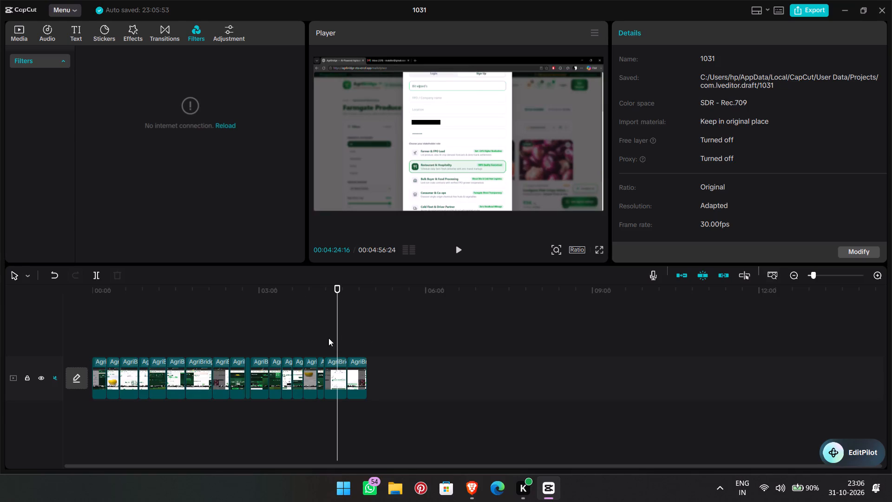
{"action": "left_click", "coordinate": [311, 307]}
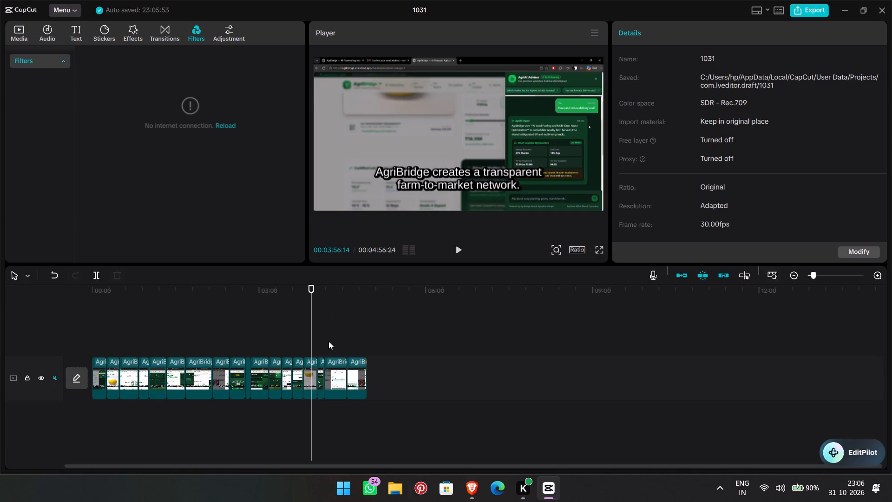
{"action": "left_click", "coordinate": [332, 353]}
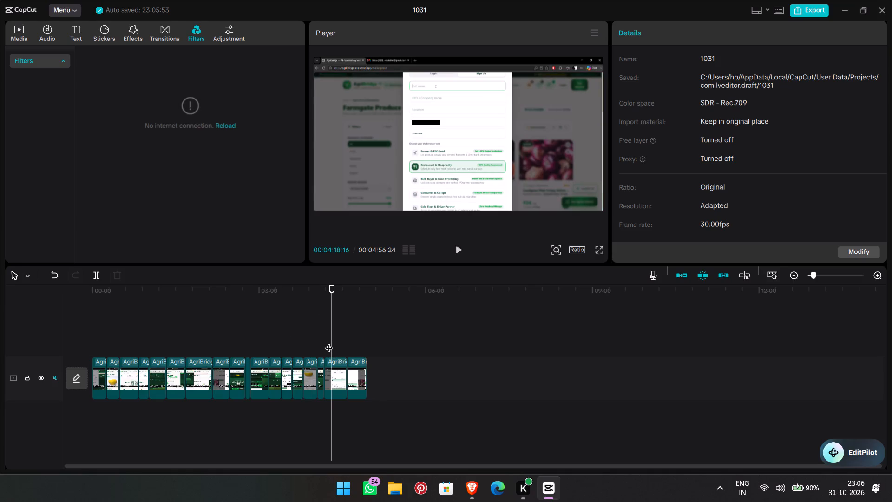
{"action": "left_click", "coordinate": [330, 342]}
{"action": "left_click", "coordinate": [180, 340]}
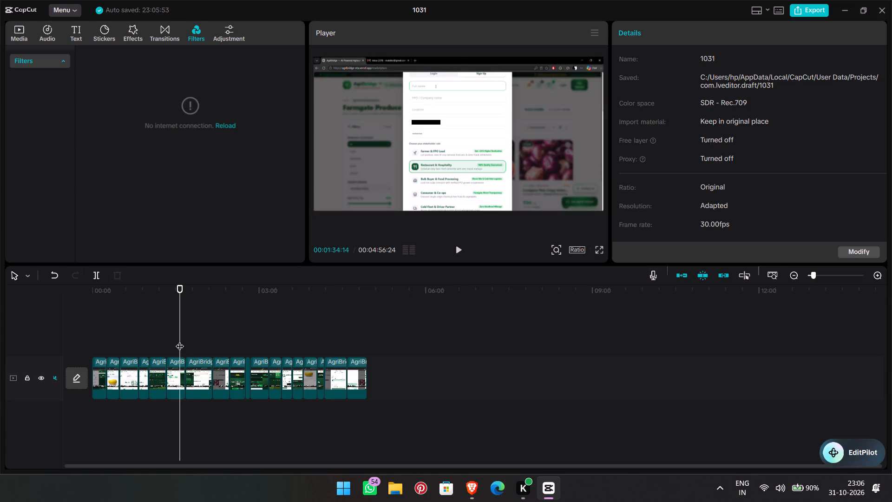
{"action": "left_click", "coordinate": [100, 272]}
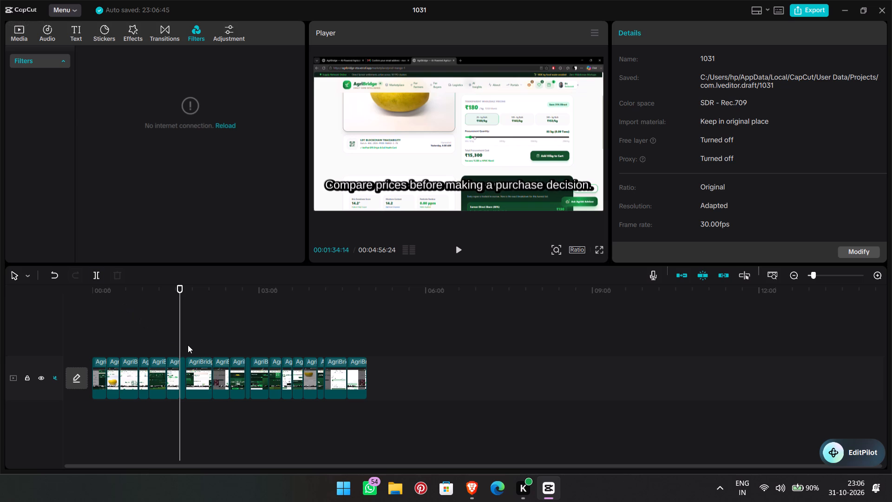
{"action": "left_click", "coordinate": [188, 345]}
{"action": "left_click", "coordinate": [193, 344]}
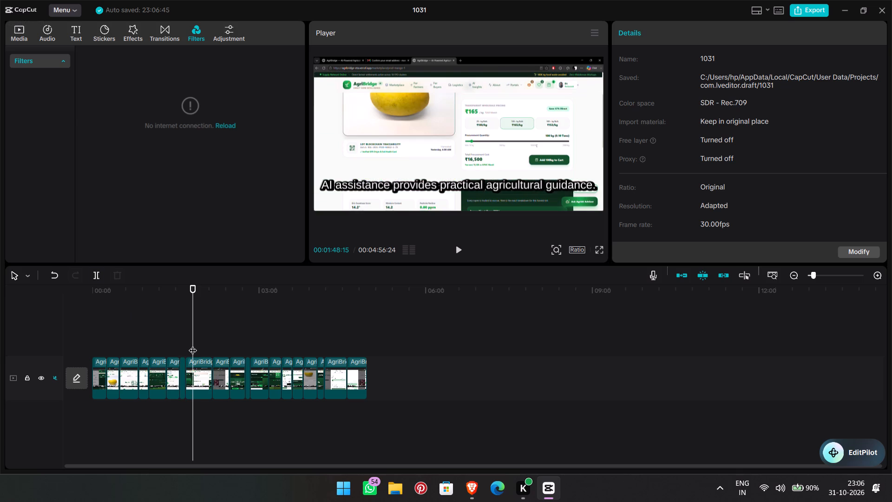
{"action": "left_click", "coordinate": [193, 344]}
{"action": "left_click", "coordinate": [193, 344]}
{"action": "left_click", "coordinate": [91, 276]}
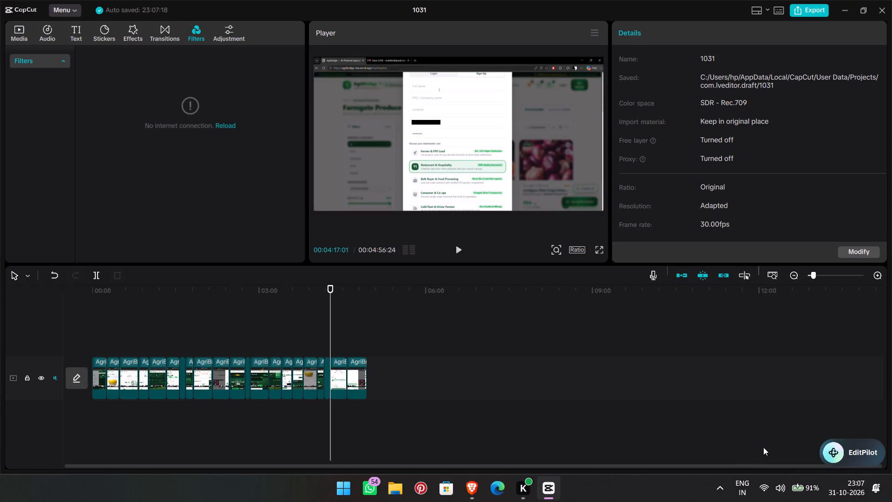
Split the last segment on the main track at 00:04:46:04.
{"action": "left_click", "coordinate": [336, 339]}
{"action": "left_click", "coordinate": [337, 339]}
{"action": "double_click", "coordinate": [344, 337]}
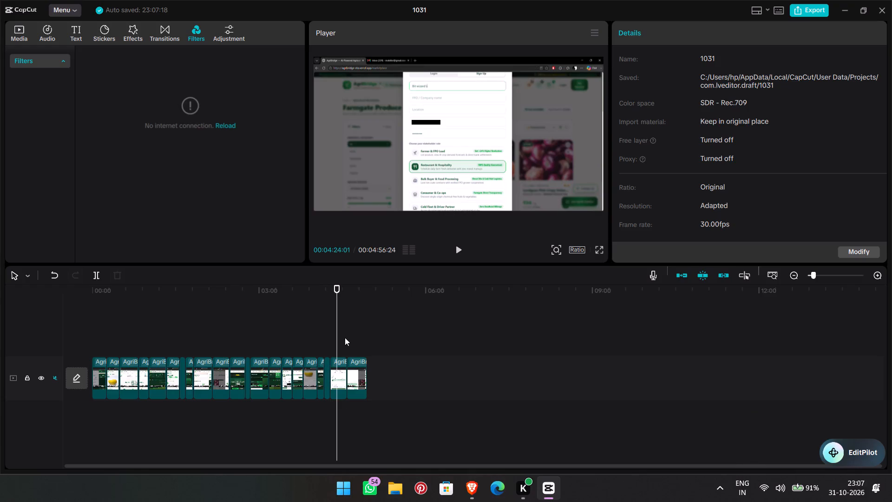
{"action": "left_click", "coordinate": [354, 331]}
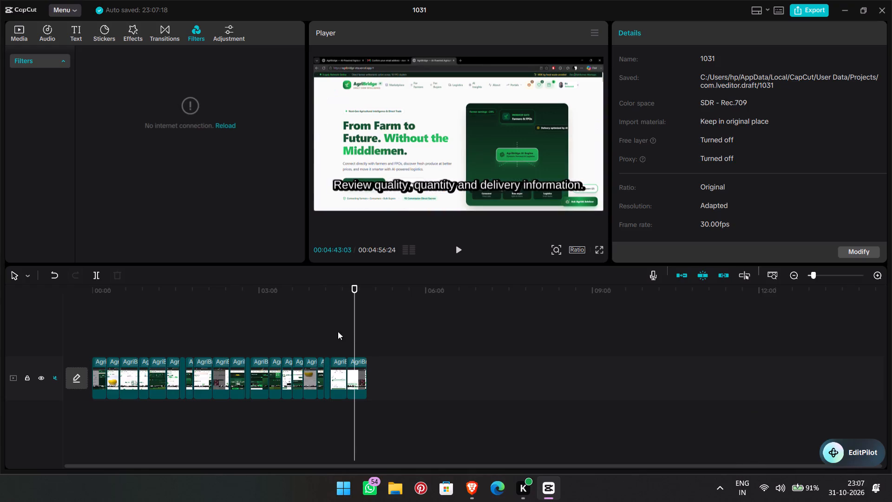
{"action": "left_click", "coordinate": [357, 342]}
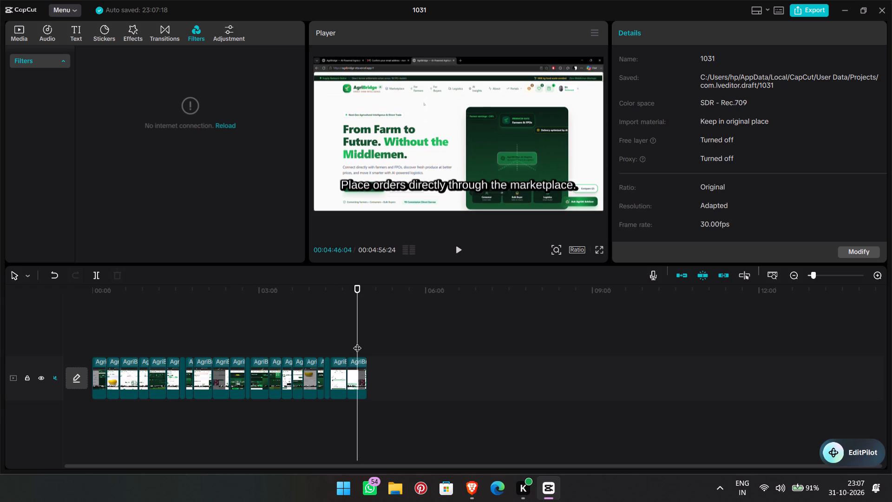
{"action": "left_click", "coordinate": [95, 276]}
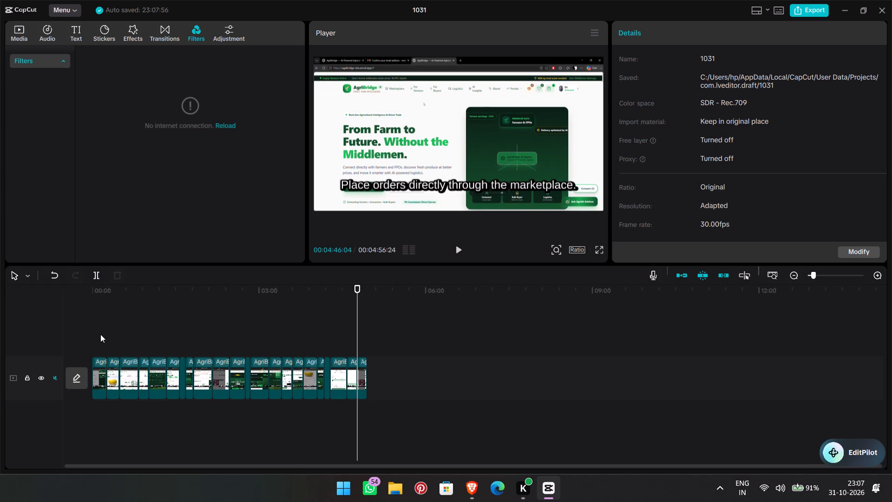
Skim through the edited video by moving the playhead between 00:00:15:20 and 00:04:52:19, ending at 00:04:10:19.
{"action": "left_click", "coordinate": [105, 333]}
{"action": "left_click_drag", "start_coordinate": [125, 312], "coordinate": [161, 313]}
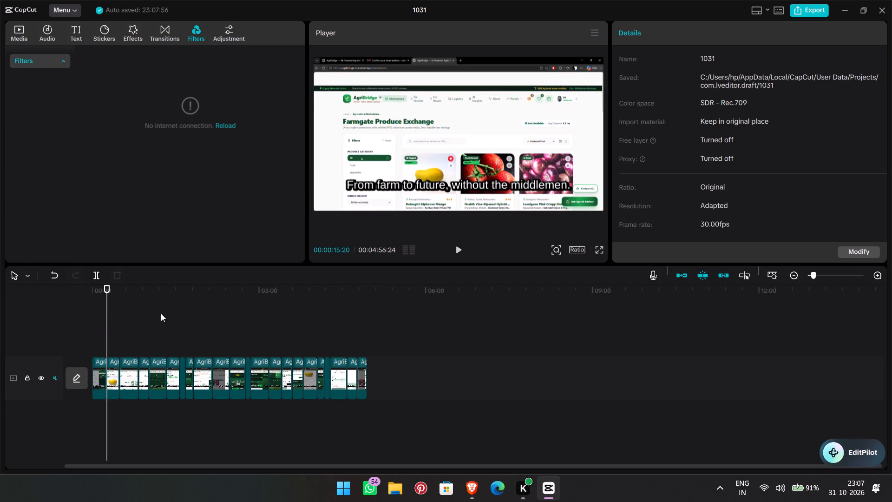
{"action": "left_click_drag", "start_coordinate": [161, 313], "coordinate": [163, 313]}
{"action": "left_click", "coordinate": [163, 313]}
{"action": "left_click", "coordinate": [125, 330]}
{"action": "double_click", "coordinate": [183, 321]}
{"action": "left_click_drag", "start_coordinate": [184, 321], "coordinate": [229, 330]}
{"action": "double_click", "coordinate": [230, 330]}
{"action": "left_click_drag", "start_coordinate": [233, 330], "coordinate": [363, 338]}
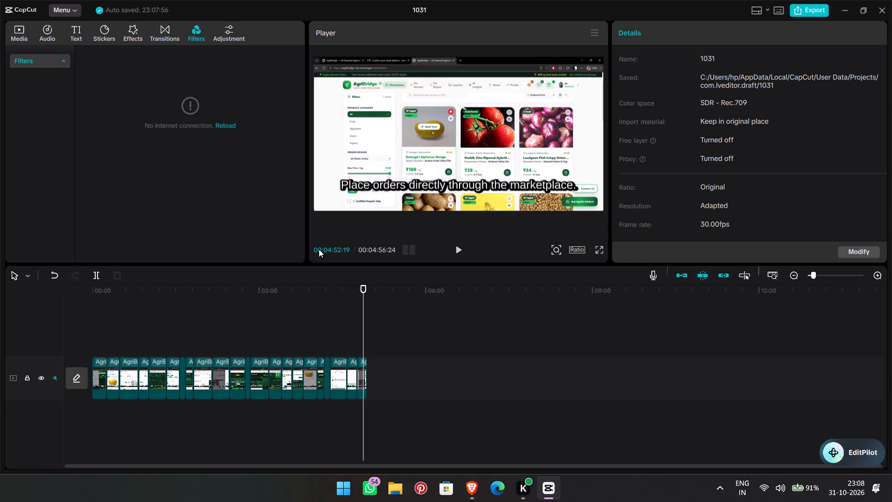
{"action": "left_click", "coordinate": [275, 332]}
{"action": "left_click", "coordinate": [321, 351]}
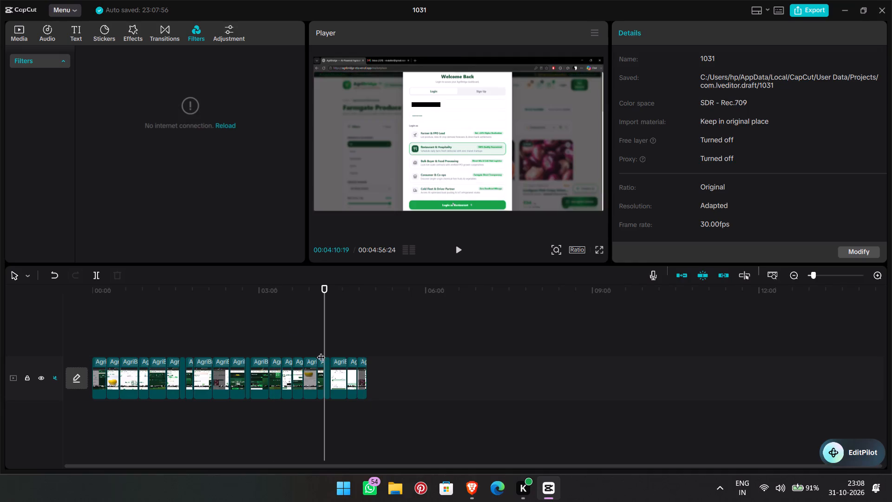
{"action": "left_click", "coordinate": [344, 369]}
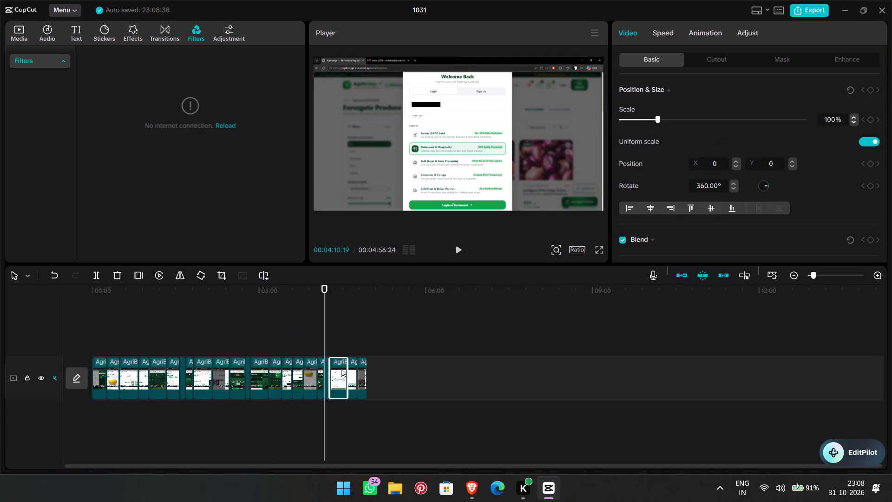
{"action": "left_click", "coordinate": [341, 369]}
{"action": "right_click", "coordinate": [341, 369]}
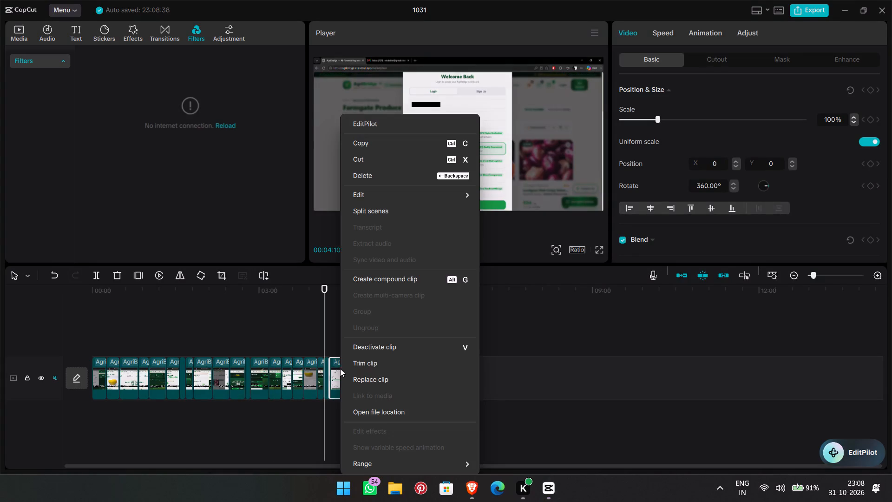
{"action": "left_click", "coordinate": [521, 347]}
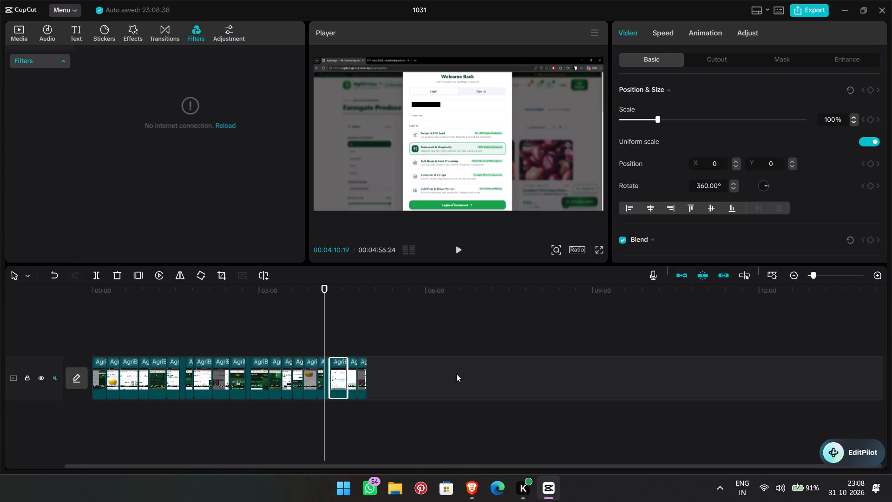
Group all main-track segments from about 00:02:09 to the end of the video.
{"action": "left_click_drag", "start_coordinate": [448, 380], "coordinate": [218, 401]}
{"action": "right_click", "coordinate": [235, 385]}
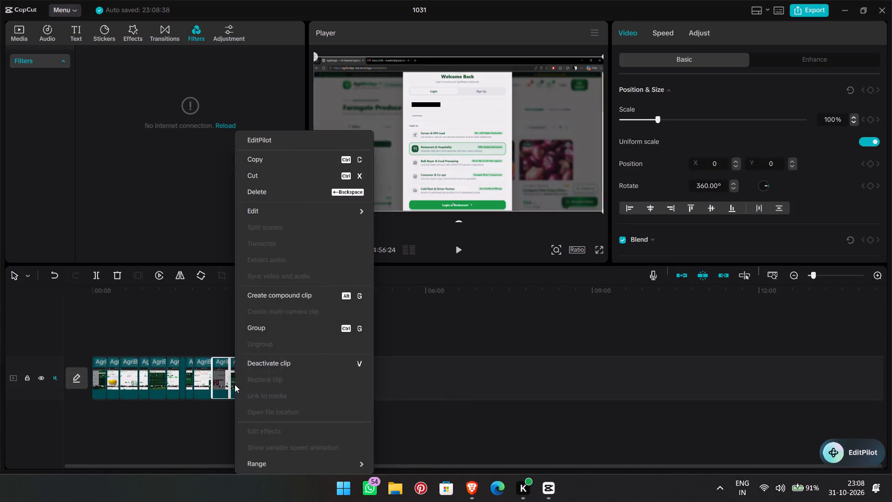
{"action": "left_click", "coordinate": [308, 326]}
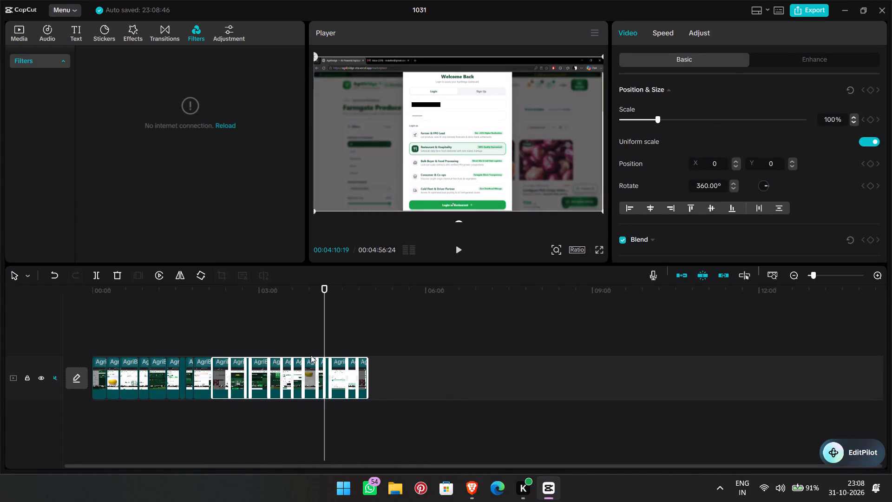
Trim away the grouped segment starting at 00:03:47:28, shortening the video to 00:04:41:21, and clear the selection.
{"action": "left_click_drag", "start_coordinate": [300, 396], "coordinate": [412, 403]}
{"action": "left_click", "coordinate": [329, 377]}
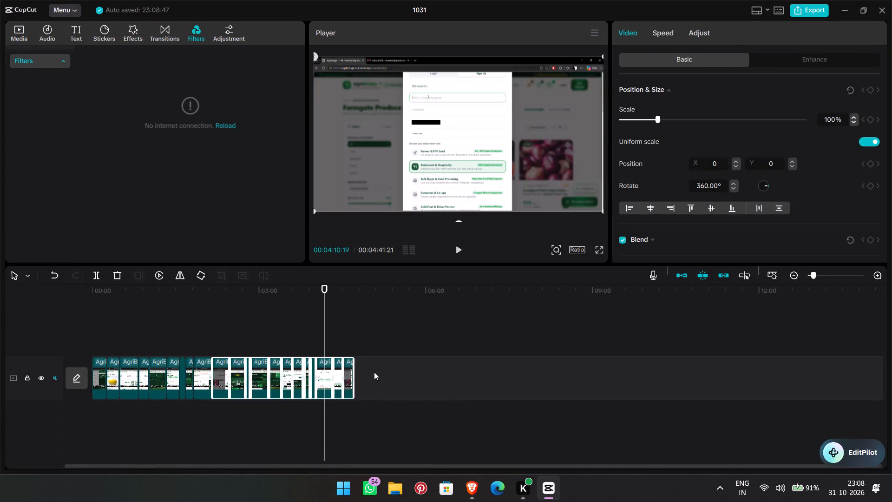
{"action": "left_click_drag", "start_coordinate": [328, 376], "coordinate": [478, 382]}
{"action": "left_click", "coordinate": [478, 382]}
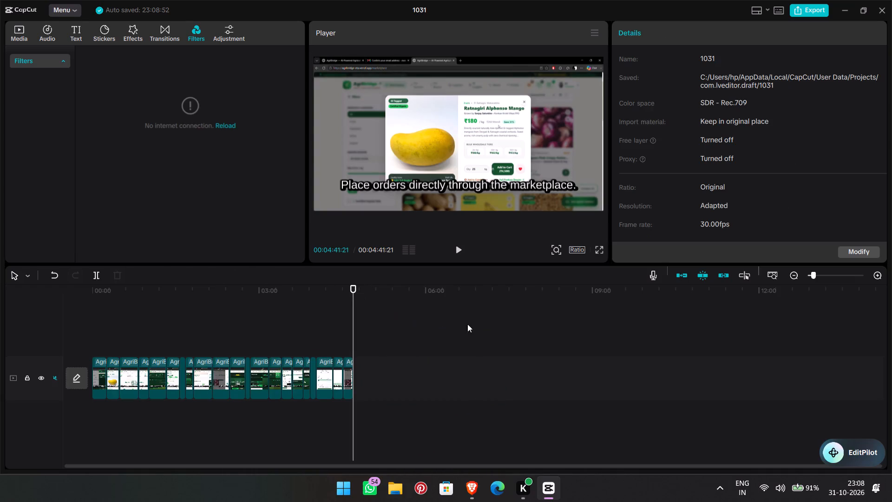
Turn off auto snapping and move the segment at about 00:04:02 to the end of the main track.
{"action": "left_click", "coordinate": [706, 277]}
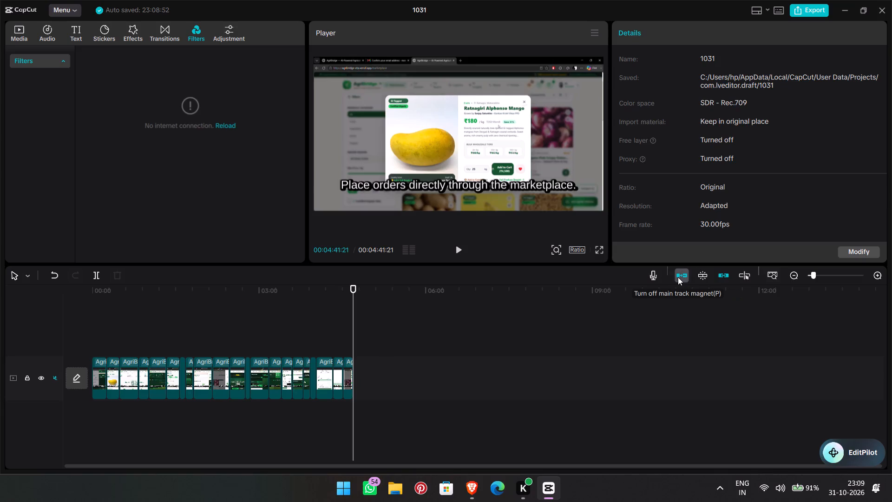
{"action": "left_click", "coordinate": [329, 383]}
{"action": "left_click_drag", "start_coordinate": [329, 383], "coordinate": [410, 392]}
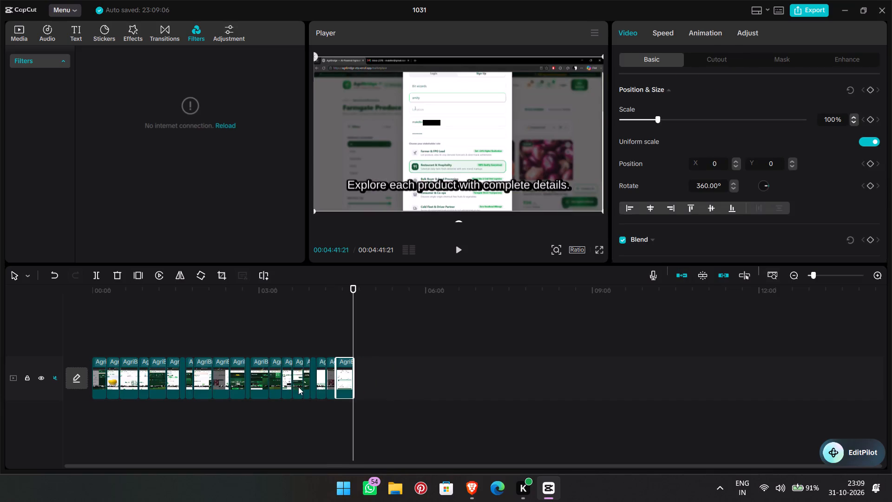
Turn off linkage and trim the short grouped segment near 00:03:50, shortening the video to 00:04:34:05.
{"action": "left_click_drag", "start_coordinate": [297, 386], "coordinate": [462, 386]}
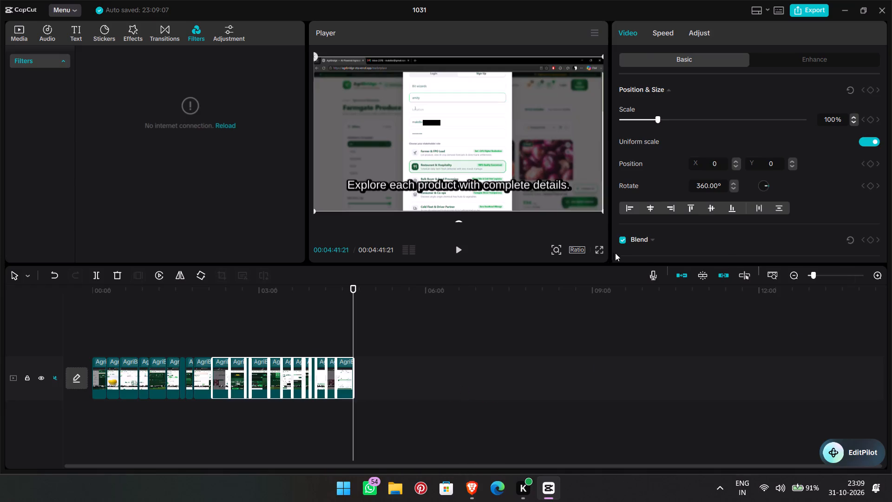
{"action": "left_click", "coordinate": [726, 281]}
{"action": "left_click_drag", "start_coordinate": [301, 376], "coordinate": [456, 367]}
{"action": "left_click", "coordinate": [325, 396]}
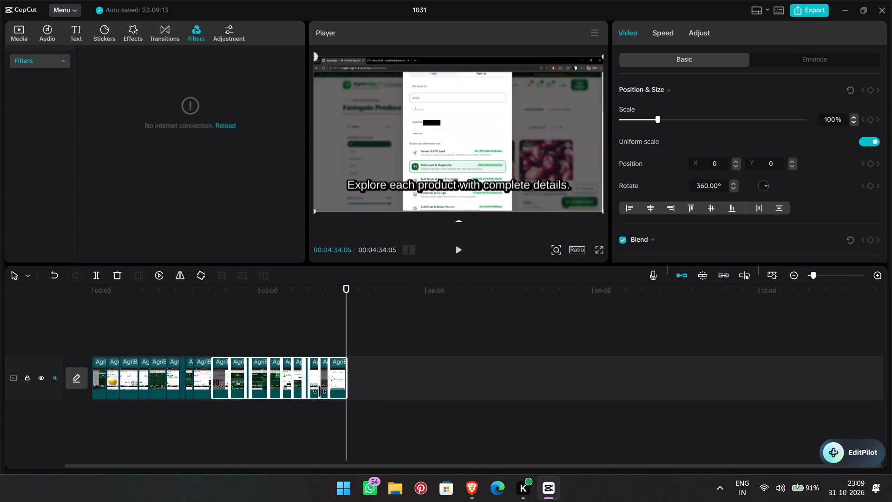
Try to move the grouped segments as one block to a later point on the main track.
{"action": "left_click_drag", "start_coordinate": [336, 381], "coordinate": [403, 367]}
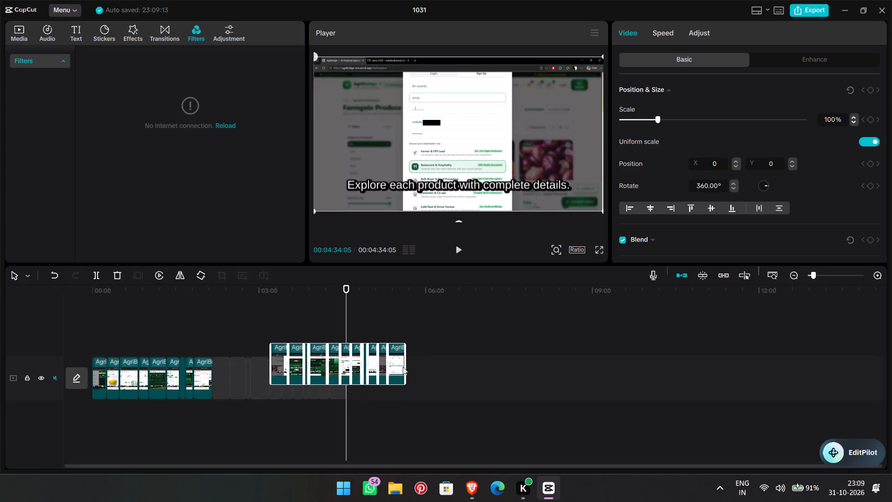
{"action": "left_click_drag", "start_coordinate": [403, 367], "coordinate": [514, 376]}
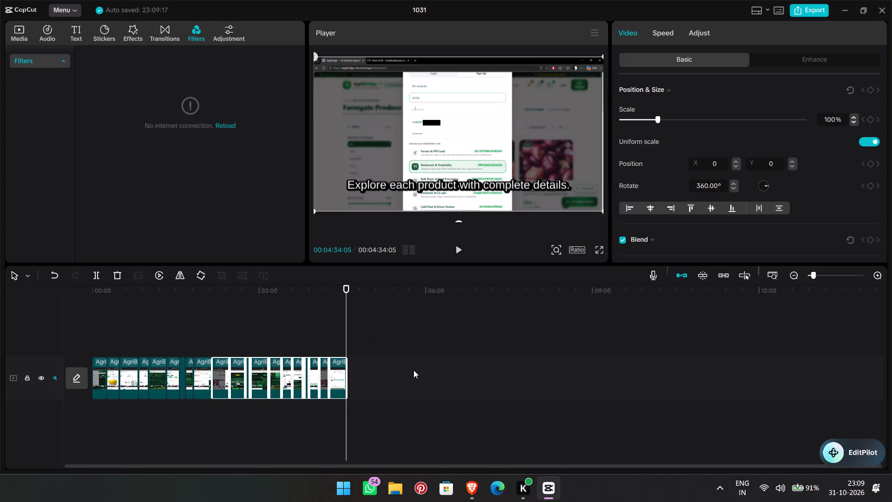
Set the playhead to 00:01:45:15 and trim the grouped segment starting near 00:03:36, shortening the video to 00:04:22:18.
{"action": "left_click_drag", "start_coordinate": [347, 286], "coordinate": [192, 330]}
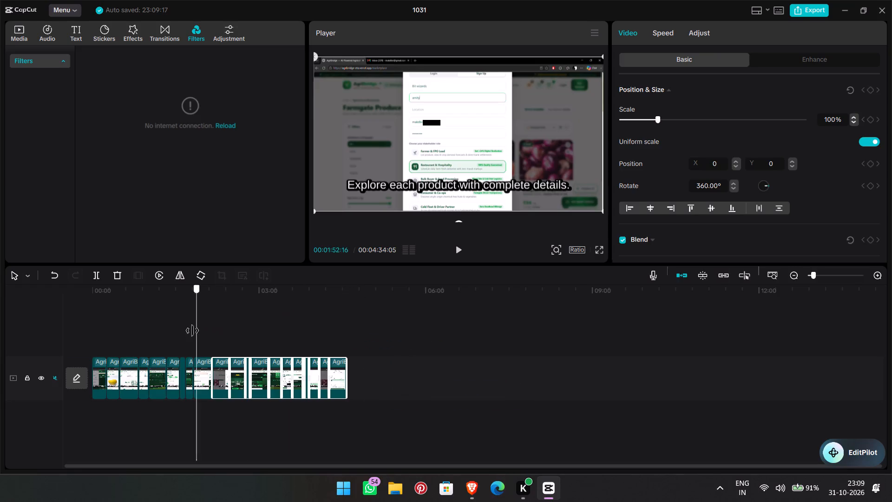
{"action": "left_click_drag", "start_coordinate": [192, 330], "coordinate": [190, 333]}
{"action": "left_click_drag", "start_coordinate": [242, 381], "coordinate": [292, 381]}
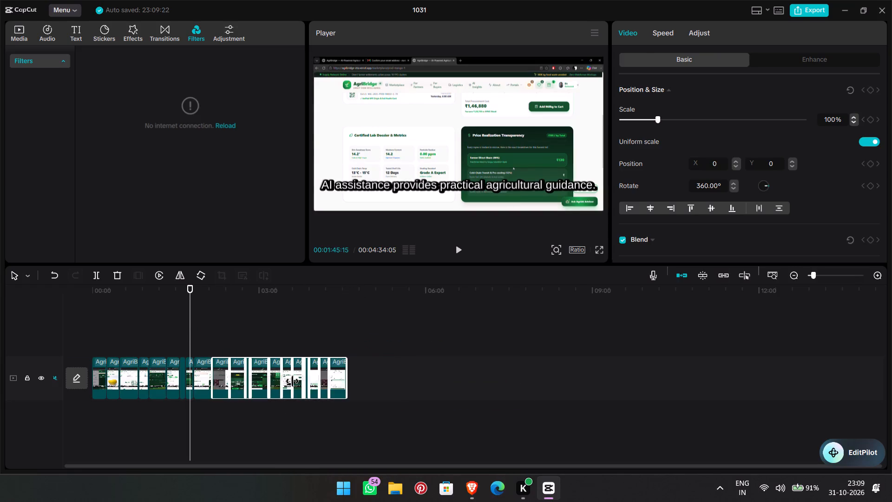
{"action": "left_click_drag", "start_coordinate": [292, 381], "coordinate": [452, 389]}
{"action": "left_click_drag", "start_coordinate": [452, 389], "coordinate": [227, 383]}
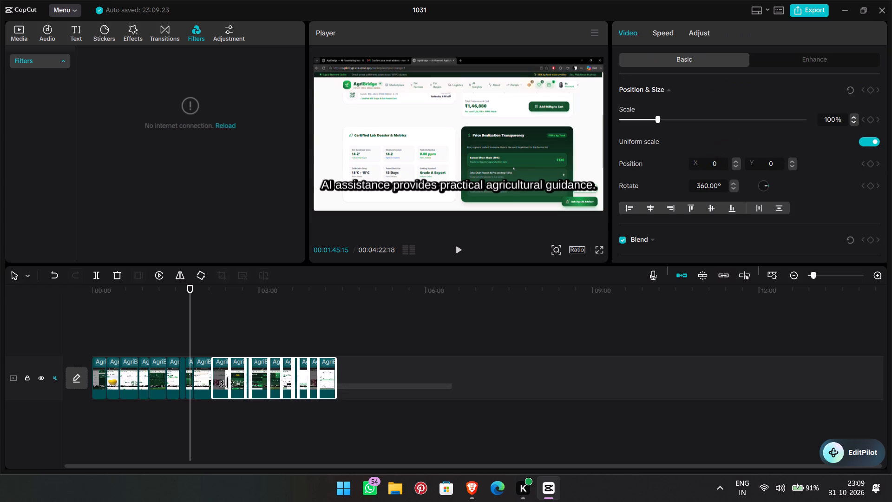
{"action": "left_click_drag", "start_coordinate": [227, 383], "coordinate": [226, 383]}
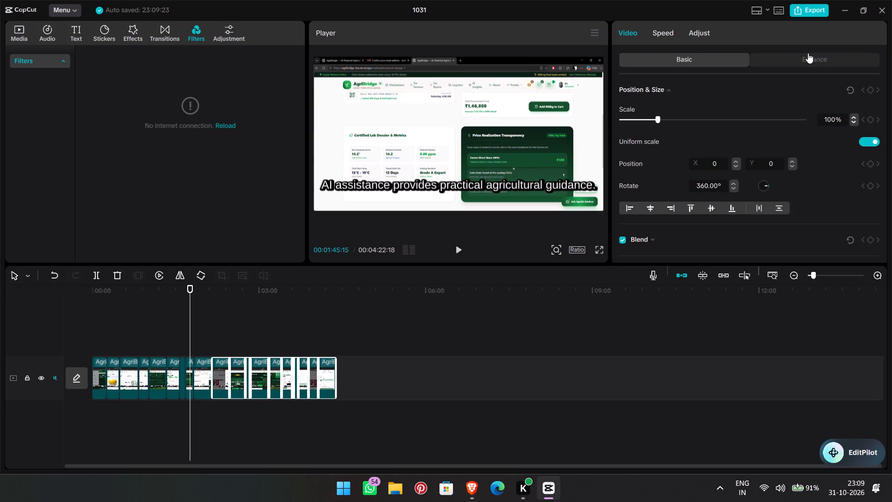
Open the Enhance options for the selected group of segments.
{"action": "left_click", "coordinate": [809, 53]}
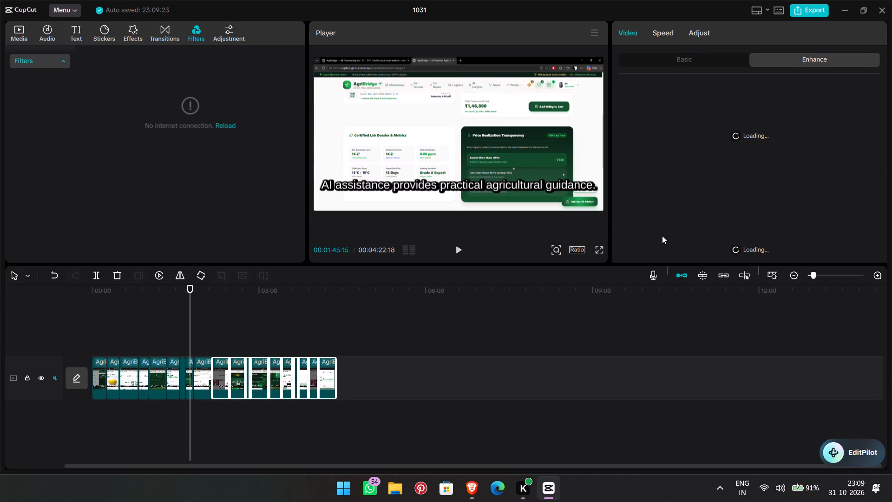
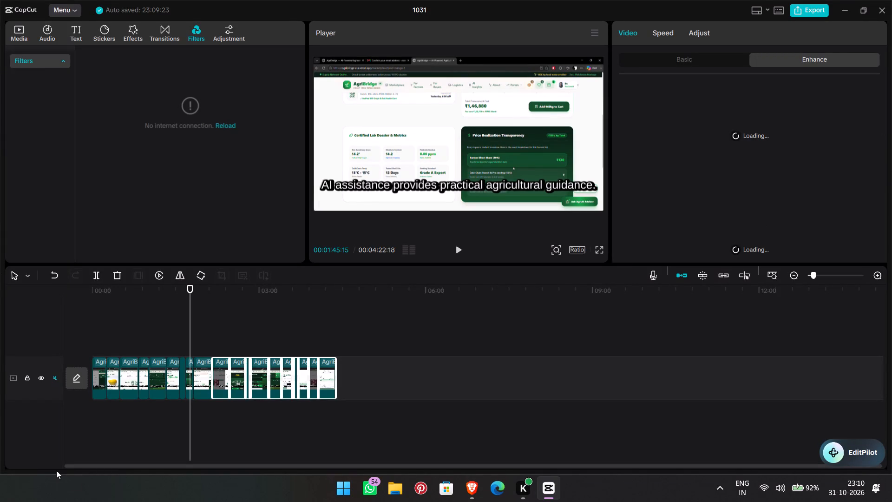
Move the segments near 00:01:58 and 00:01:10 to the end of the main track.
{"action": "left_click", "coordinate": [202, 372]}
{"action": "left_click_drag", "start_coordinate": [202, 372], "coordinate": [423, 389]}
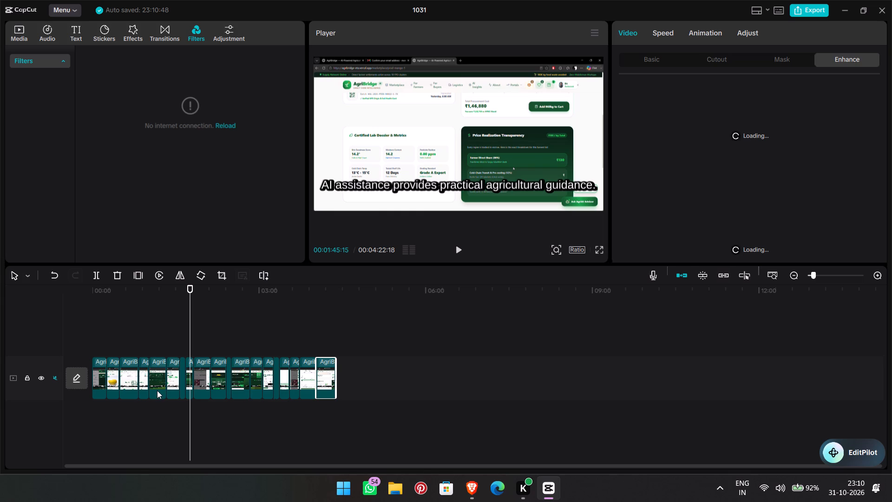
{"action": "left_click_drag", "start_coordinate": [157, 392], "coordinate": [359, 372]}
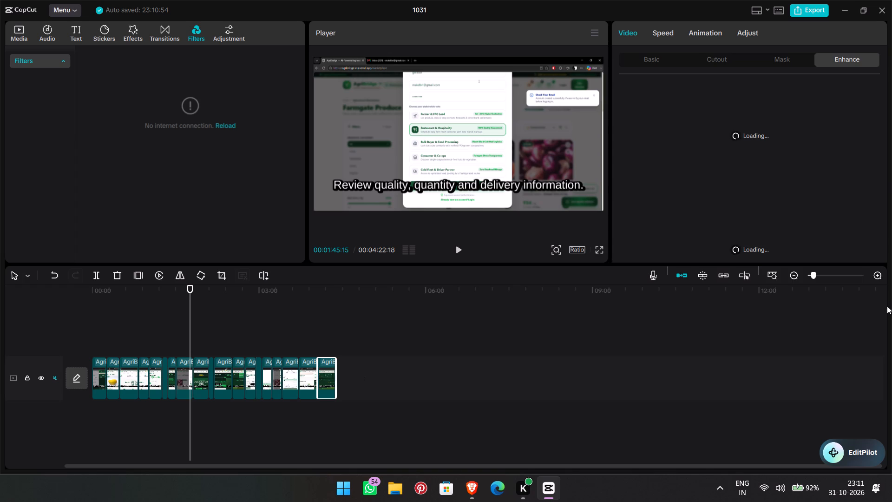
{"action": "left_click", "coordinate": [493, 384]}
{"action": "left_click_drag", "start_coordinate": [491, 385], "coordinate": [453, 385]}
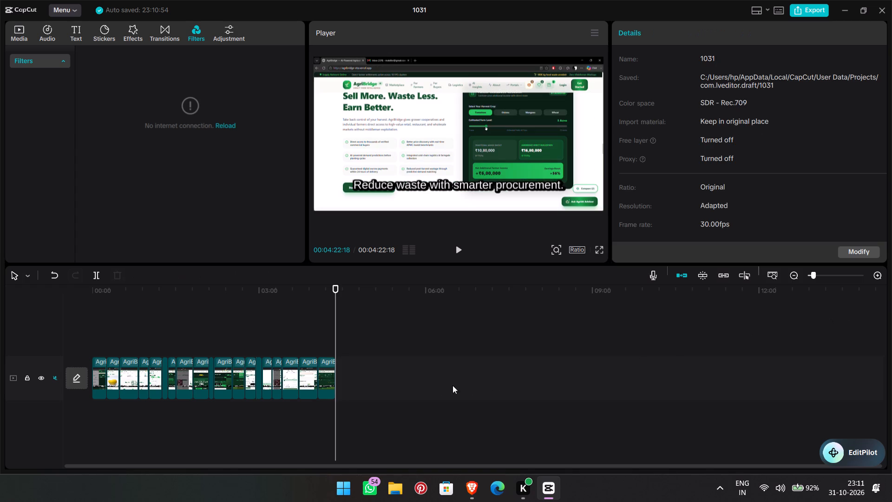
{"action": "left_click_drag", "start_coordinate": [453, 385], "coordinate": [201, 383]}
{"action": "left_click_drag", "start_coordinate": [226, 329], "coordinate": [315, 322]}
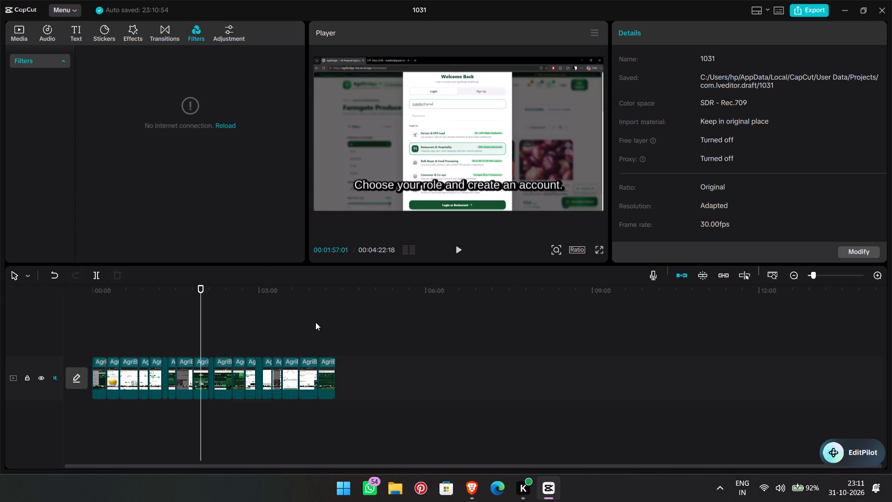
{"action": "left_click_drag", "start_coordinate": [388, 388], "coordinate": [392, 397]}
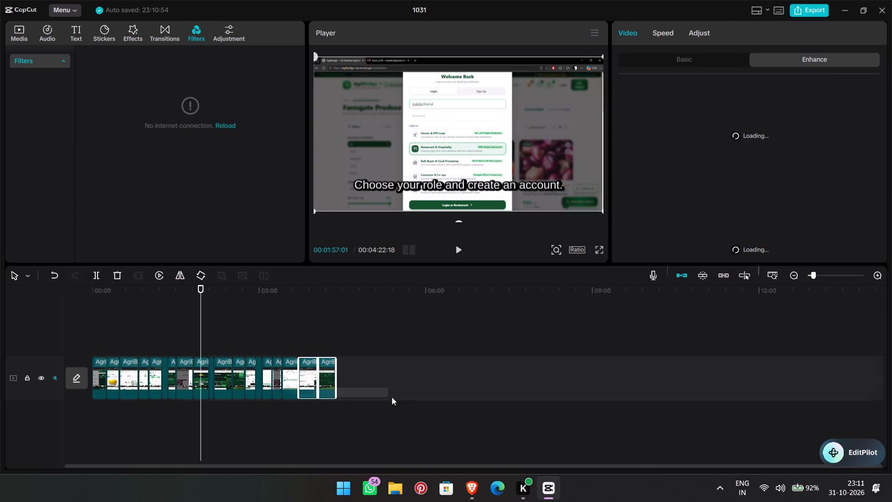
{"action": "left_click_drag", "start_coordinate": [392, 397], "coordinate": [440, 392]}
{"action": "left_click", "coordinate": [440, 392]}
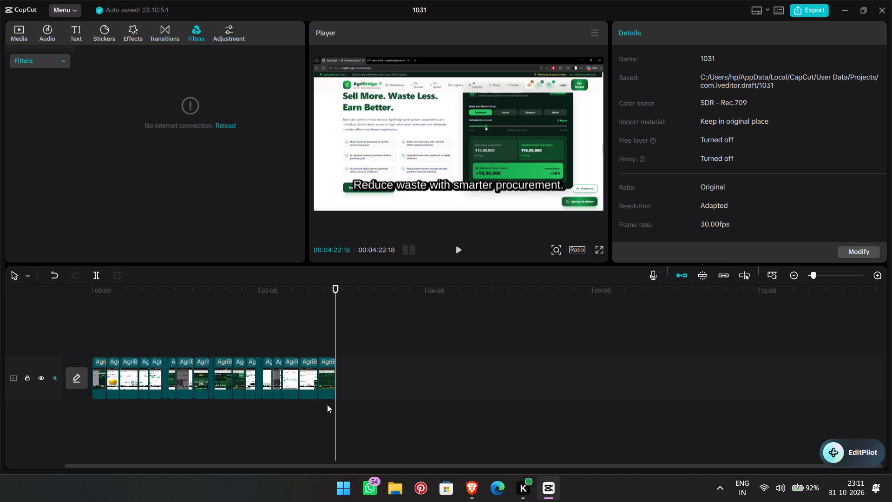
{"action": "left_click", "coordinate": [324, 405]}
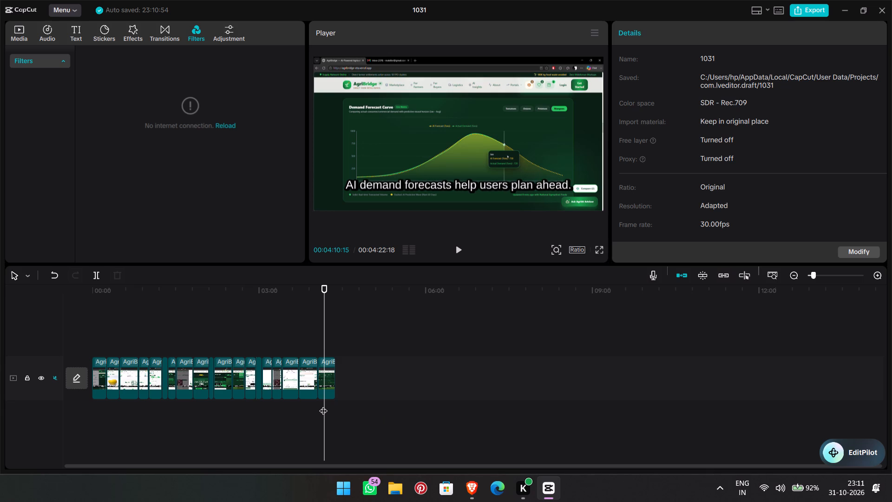
Extend the short segment near 00:02:44 on the main track, lengthening the video to 00:04:23:22.
{"action": "left_click", "coordinate": [287, 391]}
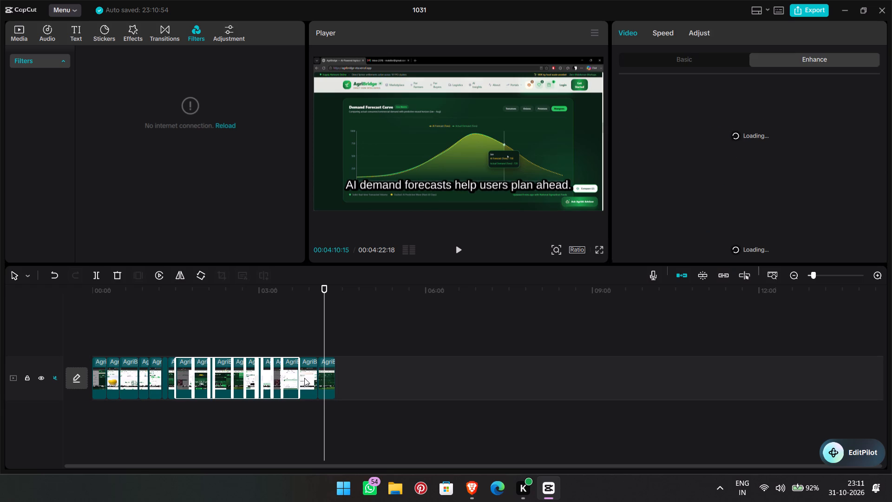
{"action": "double_click", "coordinate": [304, 378]}
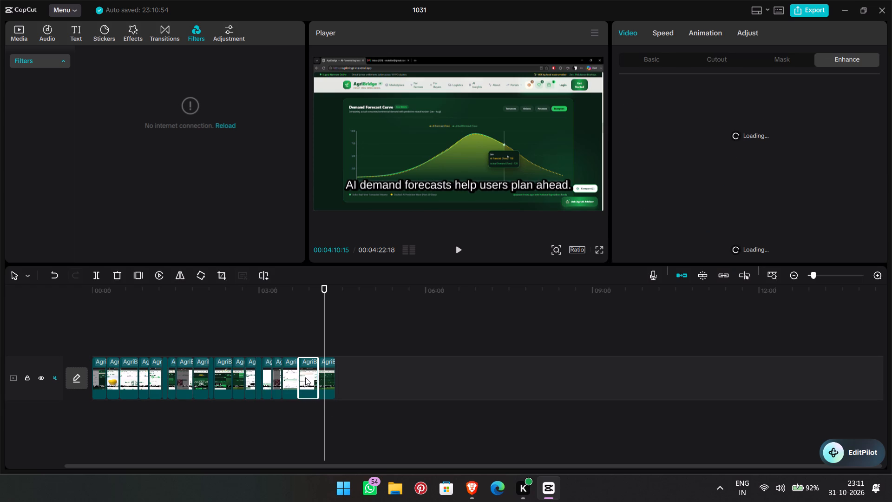
{"action": "left_click", "coordinate": [248, 376]}
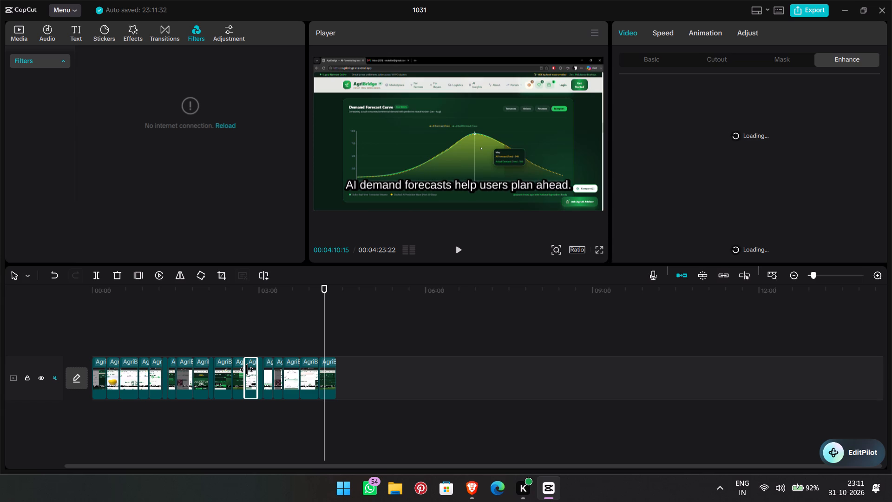
Move the grouped segments starting near 00:01:30 as one block to the end of the main track.
{"action": "left_click", "coordinate": [217, 374]}
{"action": "left_click_drag", "start_coordinate": [217, 374], "coordinate": [294, 379]}
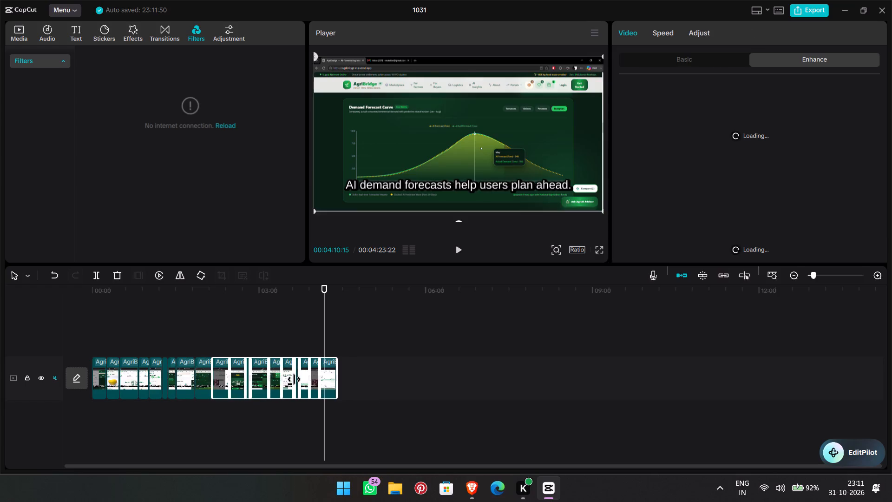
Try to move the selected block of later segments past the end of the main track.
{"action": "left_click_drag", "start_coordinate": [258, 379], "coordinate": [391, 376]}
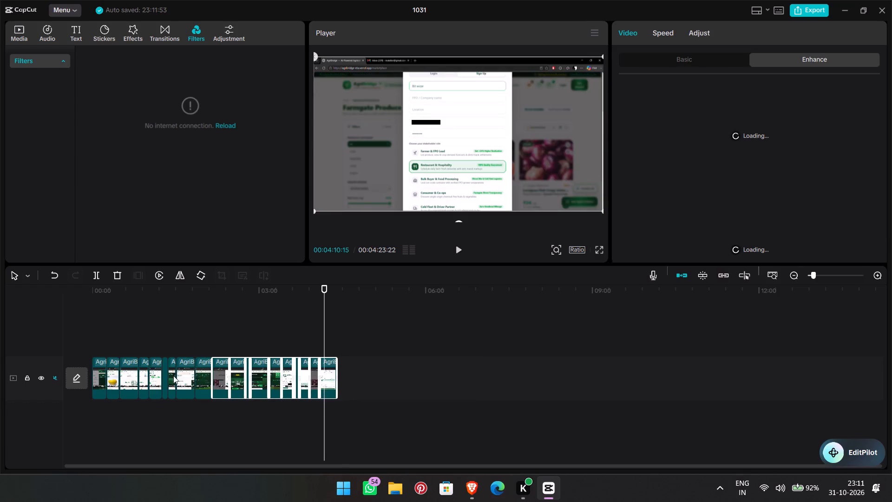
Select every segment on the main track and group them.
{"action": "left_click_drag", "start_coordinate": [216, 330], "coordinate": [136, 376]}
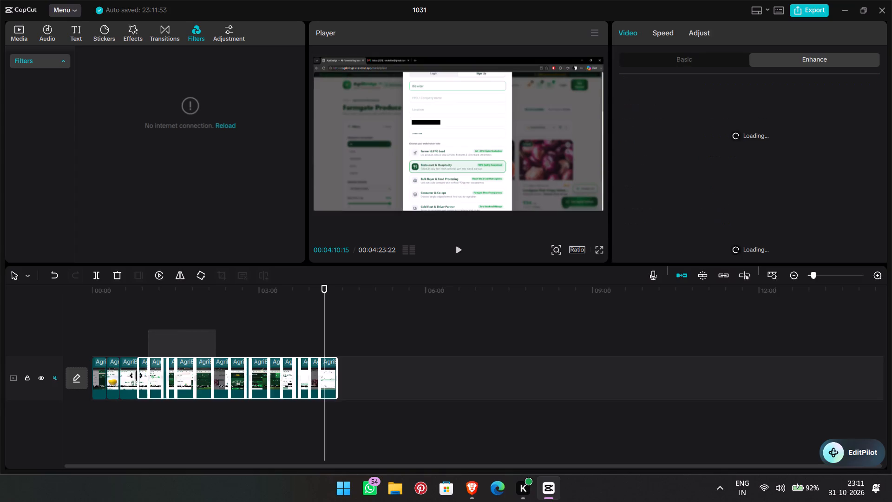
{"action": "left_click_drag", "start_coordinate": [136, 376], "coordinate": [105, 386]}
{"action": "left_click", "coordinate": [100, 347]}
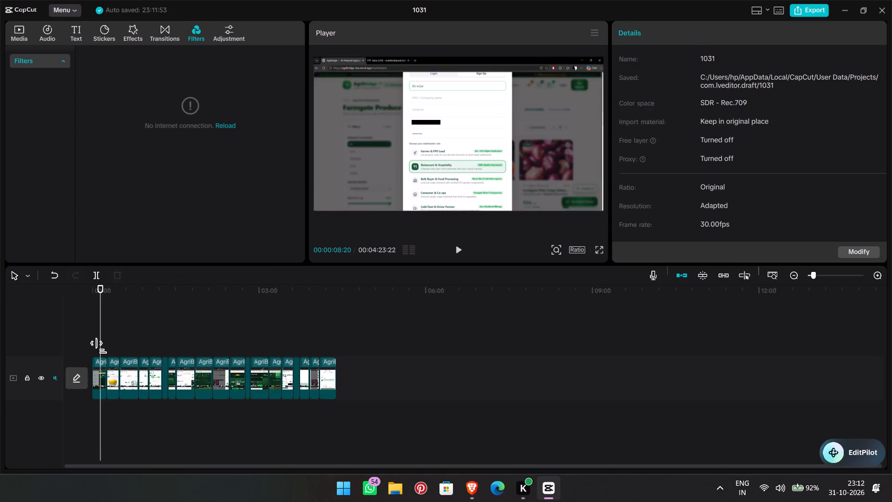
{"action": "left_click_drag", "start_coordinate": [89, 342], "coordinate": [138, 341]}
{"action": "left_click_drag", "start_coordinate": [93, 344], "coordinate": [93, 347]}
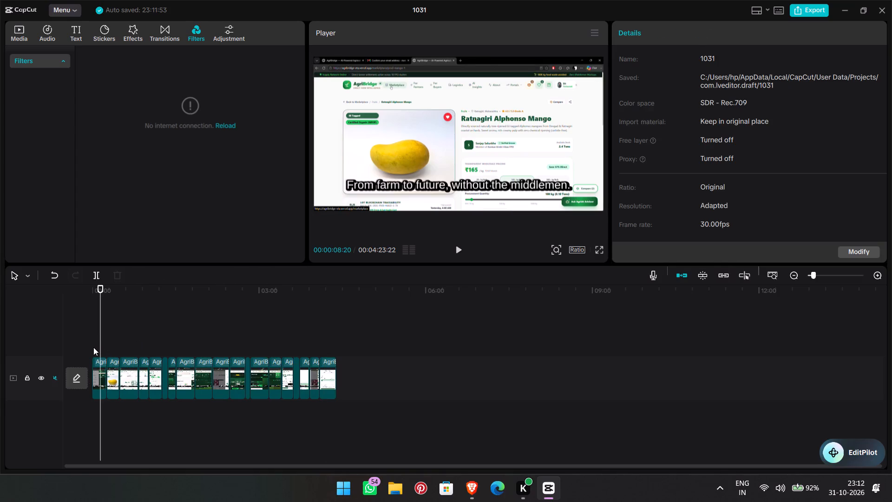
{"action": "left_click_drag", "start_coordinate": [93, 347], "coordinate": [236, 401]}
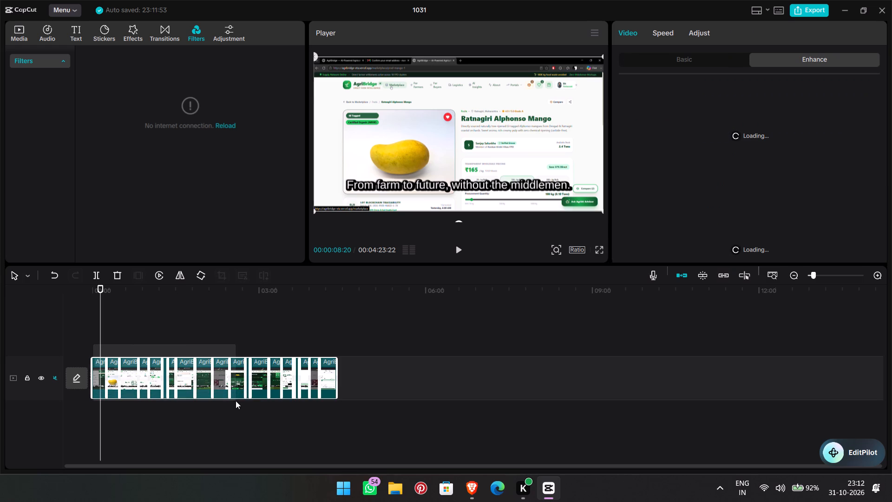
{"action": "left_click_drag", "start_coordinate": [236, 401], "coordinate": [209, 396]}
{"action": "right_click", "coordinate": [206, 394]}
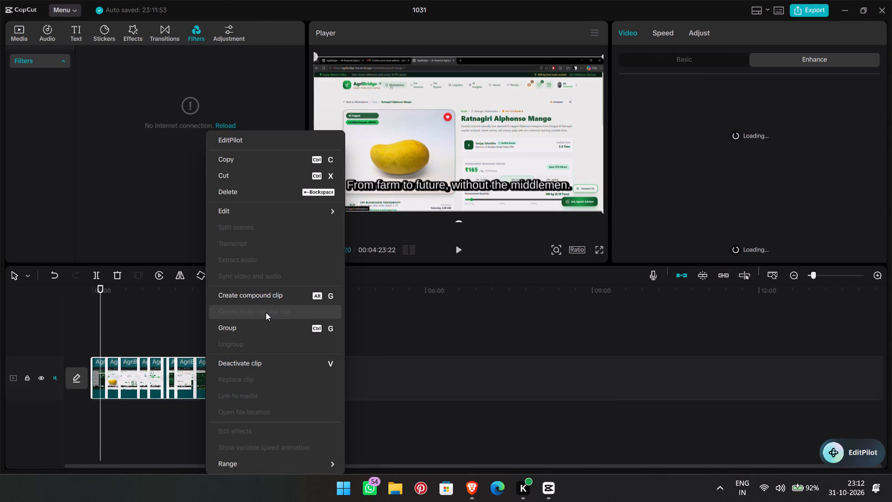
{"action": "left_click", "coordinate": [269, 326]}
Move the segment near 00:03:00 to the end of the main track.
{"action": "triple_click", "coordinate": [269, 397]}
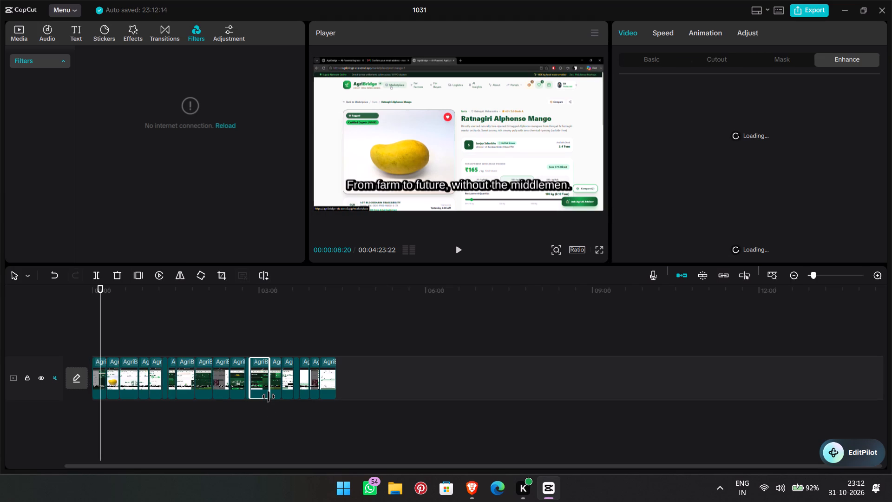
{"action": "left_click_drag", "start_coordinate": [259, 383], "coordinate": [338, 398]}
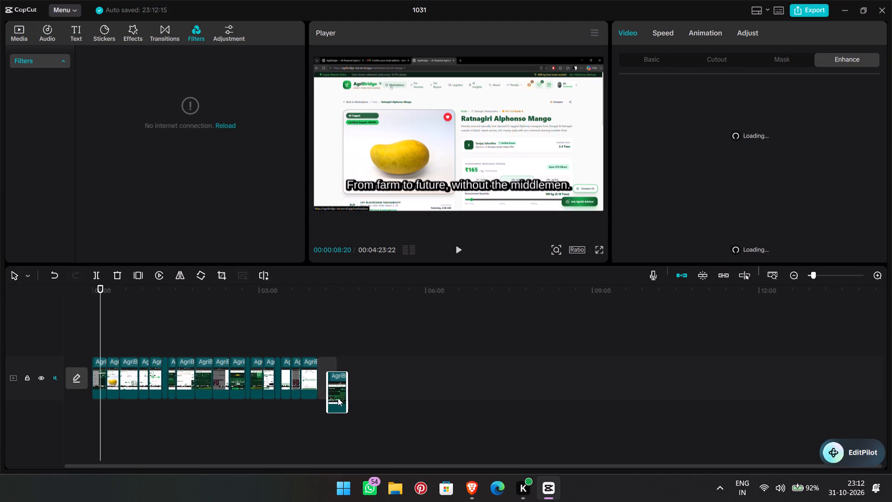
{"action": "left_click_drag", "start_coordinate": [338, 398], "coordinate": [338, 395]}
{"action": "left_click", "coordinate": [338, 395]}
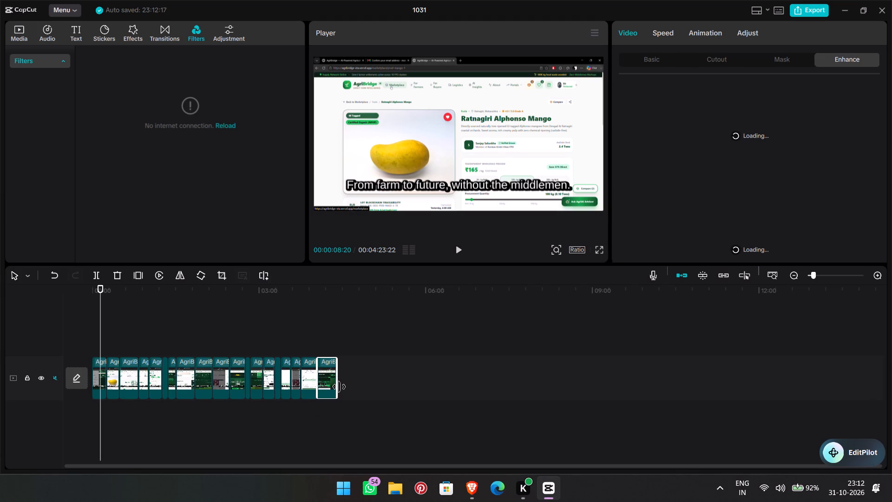
Undo all the grouping, trimming, rearranging, muting and splitting, back to the single uncut AgriBridge_SIH_Demo_Edited.mp4 clip.
{"action": "key", "text": "ctrl+z"}
{"action": "key", "text": "ctrl+z"}
{"action": "key", "text": "ctrl+z"}
{"action": "key", "text": "ctrl+z"}
{"action": "key", "text": "ctrl+z"}
{"action": "key", "text": "ctrl+z"}
{"action": "key", "text": "ctrl+z"}
{"action": "key", "text": "ctrl+z"}
{"action": "key", "text": "ctrl+z"}
{"action": "key", "text": "ctrl+z"}
{"action": "key", "text": "ctrl+z"}
{"action": "key", "text": "ctrl+z"}
{"action": "key", "text": "ctrl+z"}
{"action": "key", "text": "ctrl+z"}
{"action": "key", "text": "ctrl+z"}
{"action": "key", "text": "ctrl+z"}
{"action": "key", "text": "ctrl+z"}
{"action": "key", "text": "ctrl+z"}
{"action": "key", "text": "ctrl+z"}
{"action": "key", "text": "ctrl+z"}
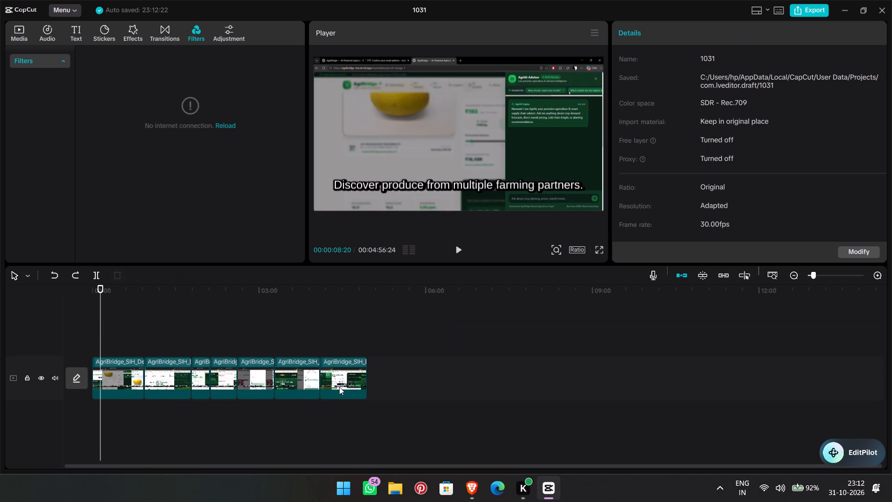
{"action": "key", "text": "ctrl+z"}
{"action": "key", "text": "ctrl+z"}
{"action": "key", "text": "ctrl+z"}
{"action": "key", "text": "ctrl+z"}
{"action": "key", "text": "ctrl+z"}
{"action": "key", "text": "ctrl+z"}
{"action": "key", "text": "ctrl+z"}
{"action": "key", "text": "ctrl+z"}
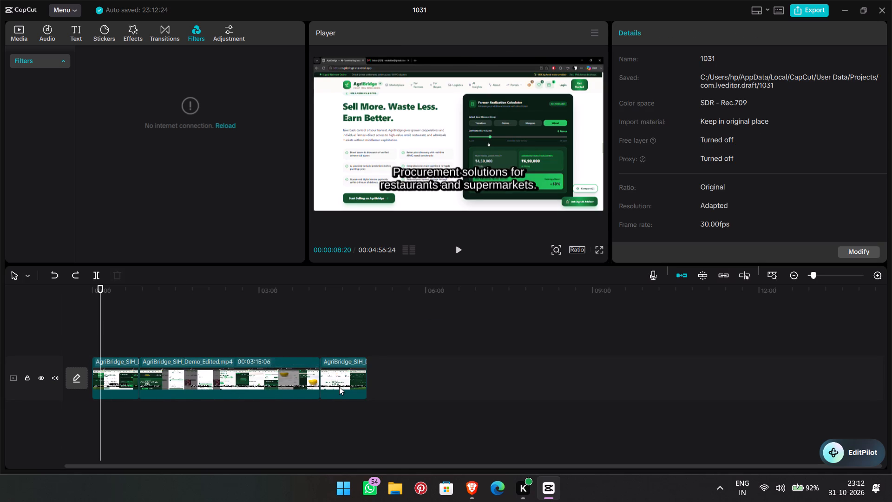
{"action": "key", "text": "ctrl+z"}
{"action": "key", "text": "ctrl+z"}
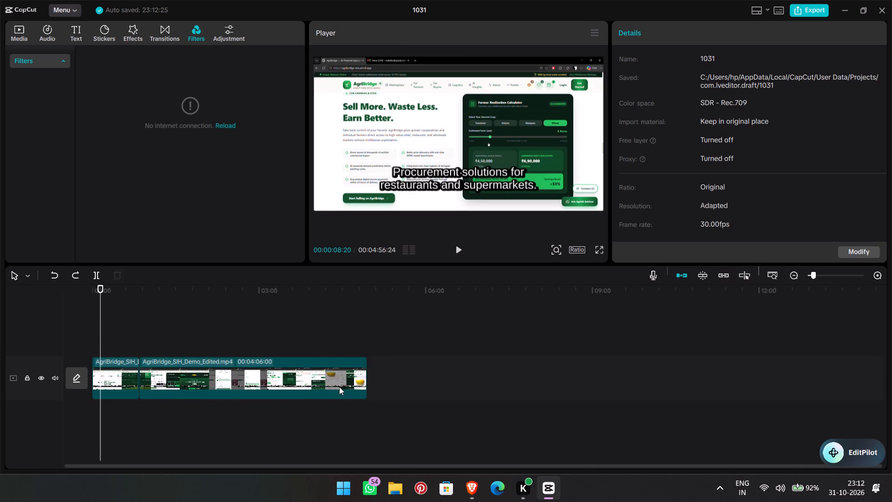
{"action": "key", "text": "ctrl+z"}
{"action": "key", "text": "ctrl+z"}
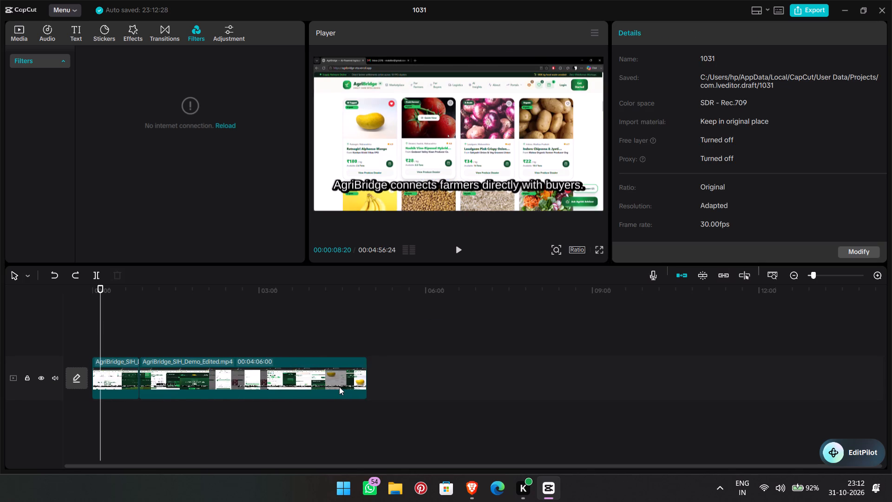
{"action": "key", "text": "ctrl+z"}
{"action": "key", "text": "ctrl+z"}
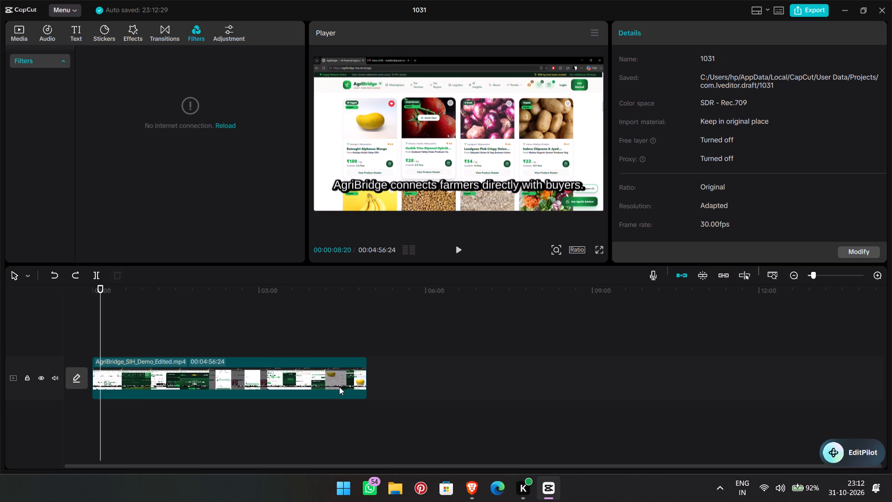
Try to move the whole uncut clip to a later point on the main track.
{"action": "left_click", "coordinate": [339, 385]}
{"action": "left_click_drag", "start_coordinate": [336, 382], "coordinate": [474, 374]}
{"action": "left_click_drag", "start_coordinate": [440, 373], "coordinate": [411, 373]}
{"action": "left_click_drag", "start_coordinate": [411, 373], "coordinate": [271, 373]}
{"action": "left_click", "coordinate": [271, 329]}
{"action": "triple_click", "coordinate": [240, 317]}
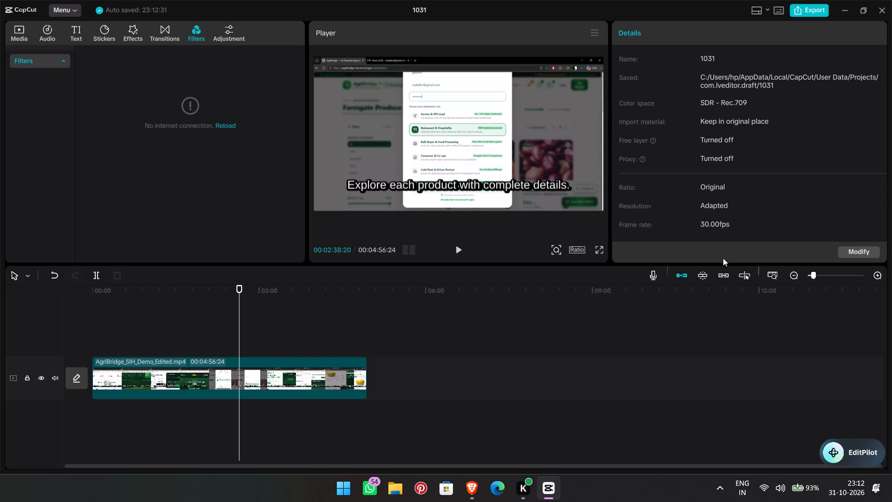
Split the AgriBridge demo clip at 00:00:21:21, 00:00:51:24 and 00:01:06:11.
{"action": "left_click", "coordinate": [93, 341]}
{"action": "left_click", "coordinate": [112, 328]}
{"action": "left_click", "coordinate": [91, 274]}
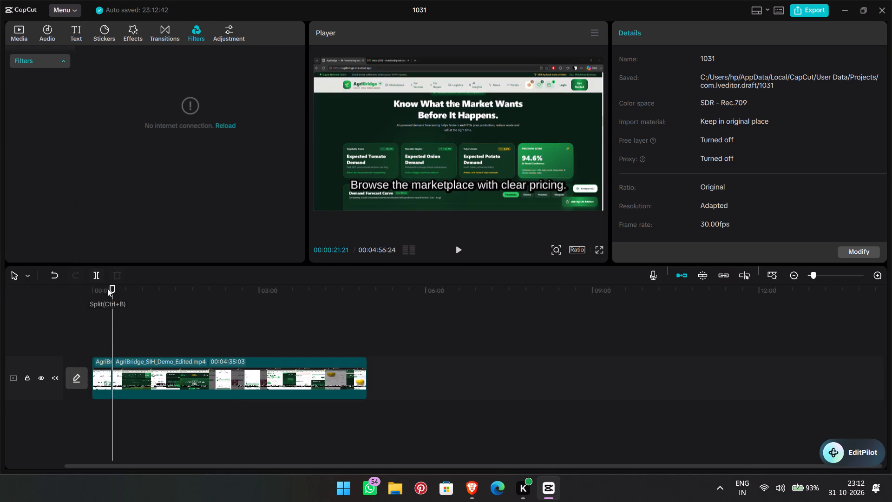
{"action": "left_click", "coordinate": [140, 304]}
{"action": "left_click", "coordinate": [95, 269]}
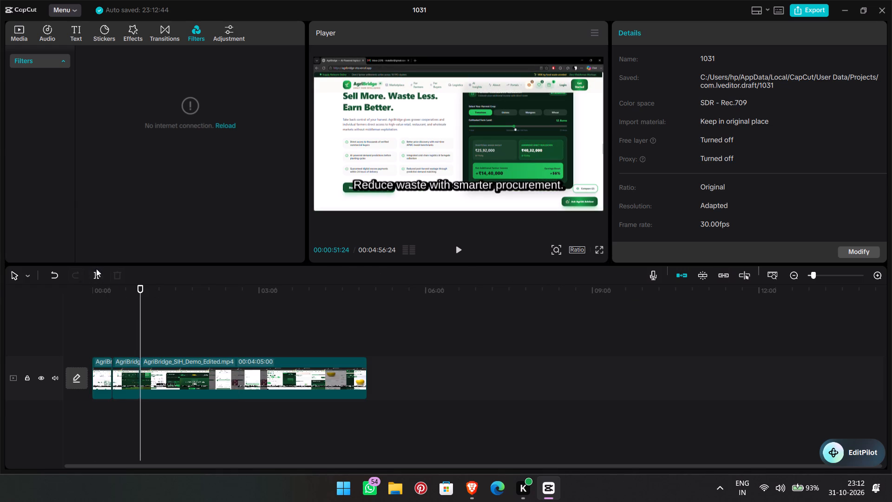
{"action": "left_click", "coordinate": [166, 279]}
{"action": "left_click", "coordinate": [154, 293]}
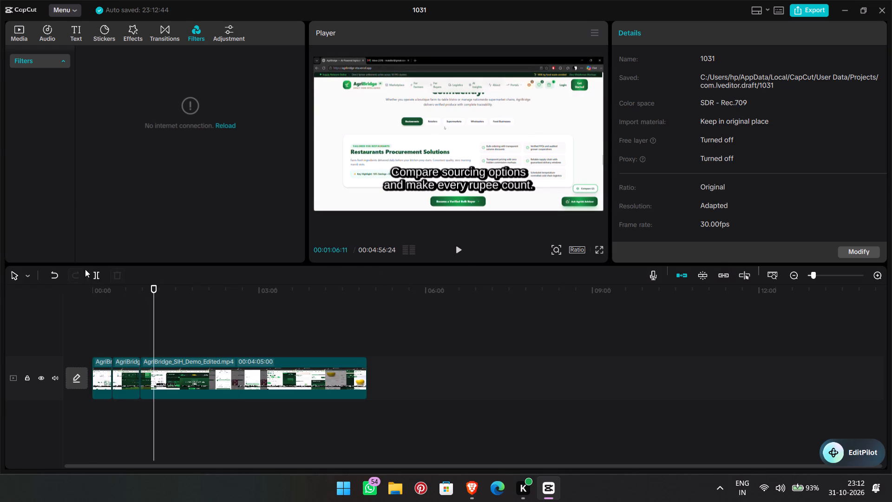
{"action": "left_click", "coordinate": [92, 269]}
Split the remaining long part of the clip at 00:01:33:29, 00:02:06:02, 00:02:29:19 and 00:03:01:08.
{"action": "left_click", "coordinate": [179, 304]}
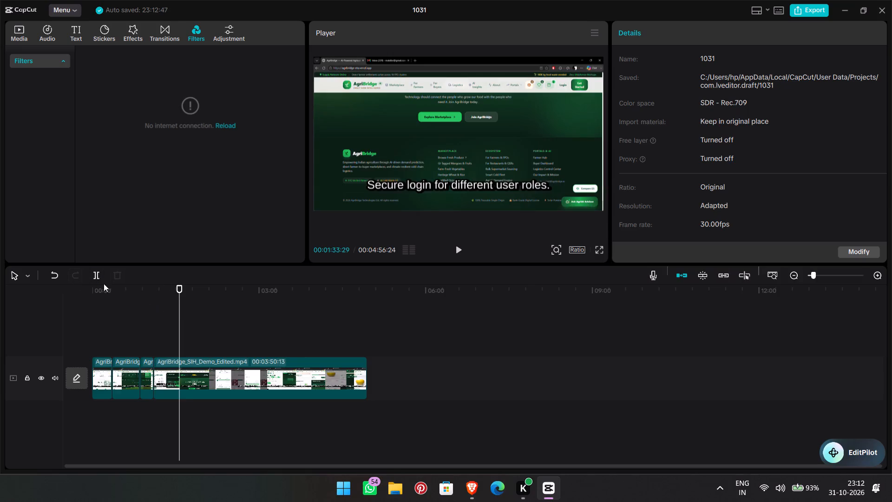
{"action": "left_click", "coordinate": [97, 274]}
{"action": "left_click", "coordinate": [207, 324]}
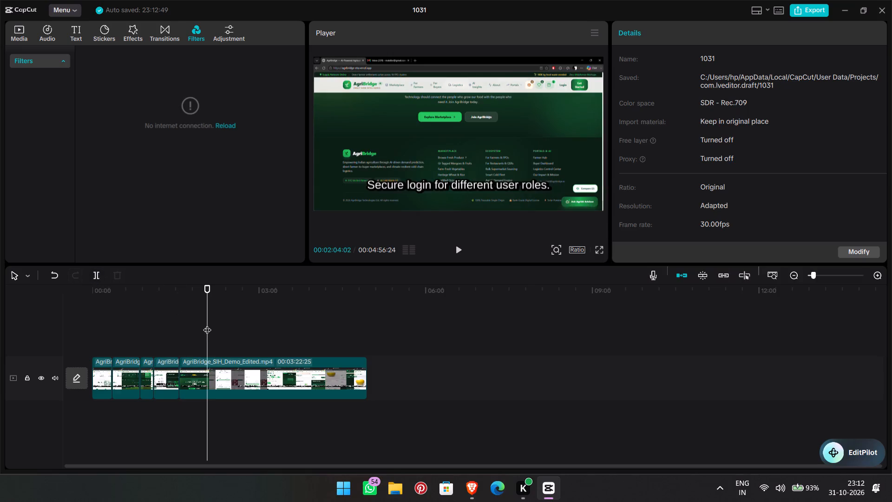
{"action": "left_click", "coordinate": [209, 324]}
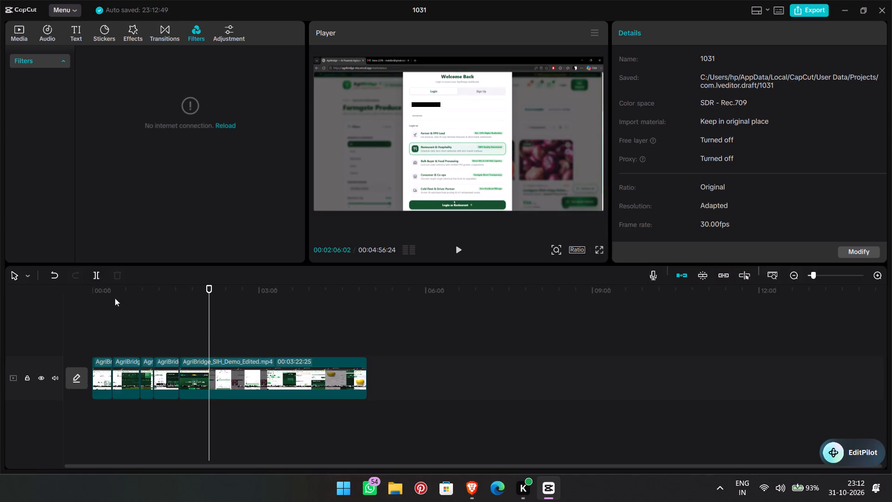
{"action": "left_click", "coordinate": [98, 276]}
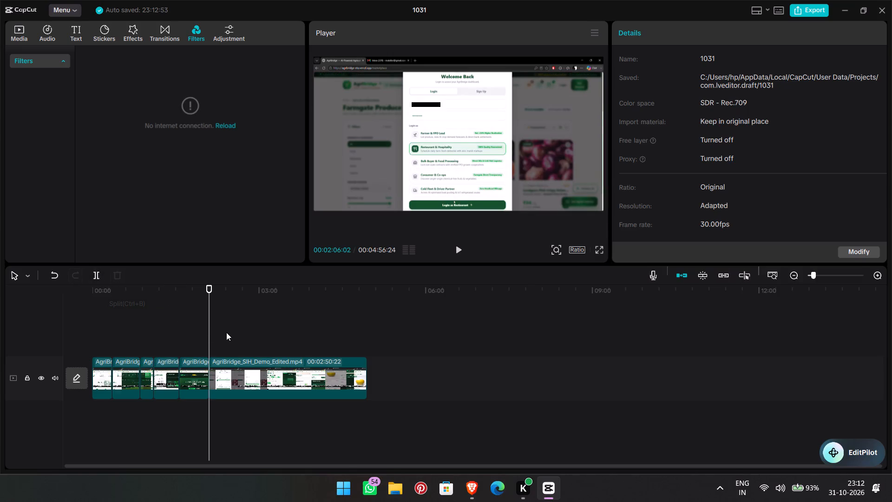
{"action": "left_click", "coordinate": [231, 333]}
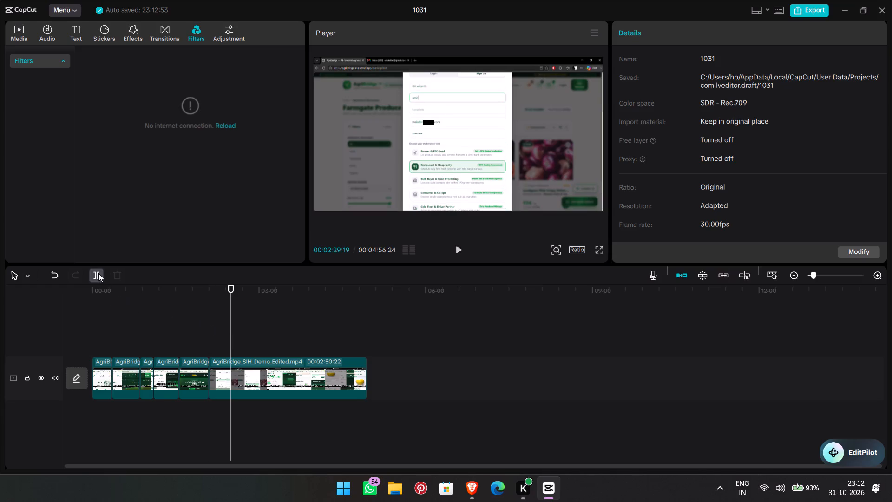
{"action": "left_click", "coordinate": [98, 273]}
{"action": "left_click", "coordinate": [259, 333]}
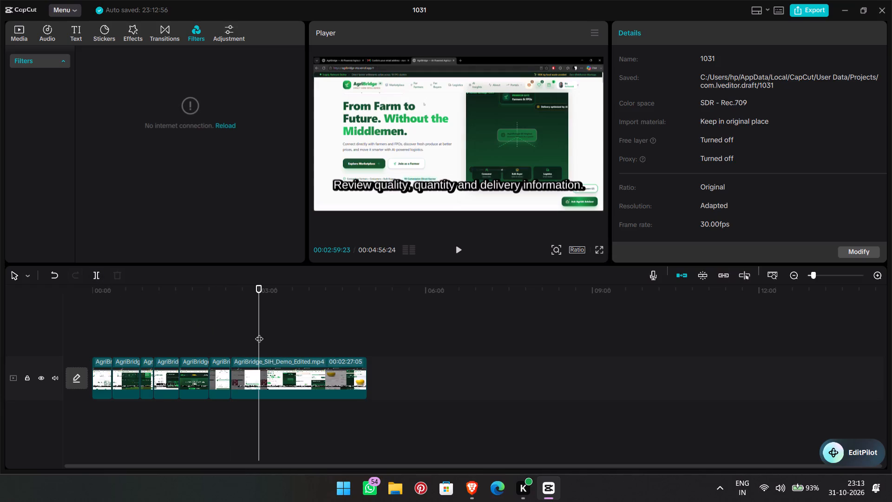
{"action": "left_click", "coordinate": [260, 332]}
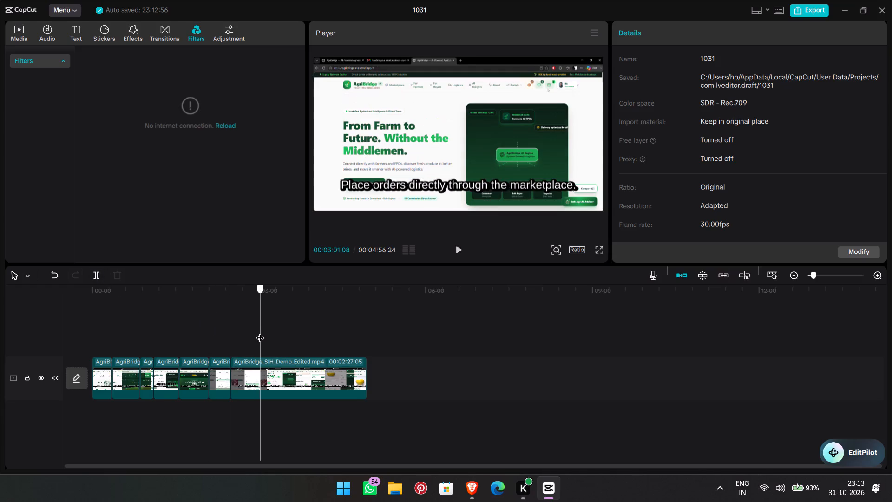
{"action": "left_click", "coordinate": [97, 276]}
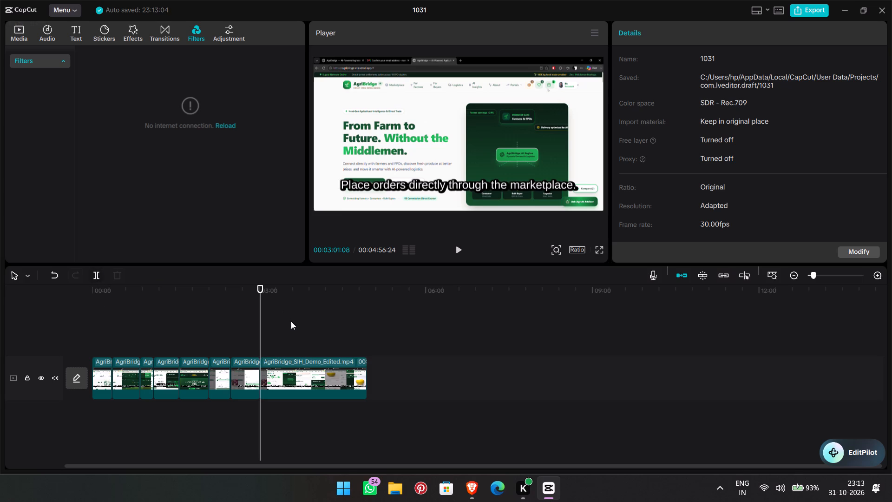
Split the remaining last part of the AgriBridge demo clip at 00:03:39:27, 00:04:13:00 and 00:04:41:18.
{"action": "left_click", "coordinate": [292, 328]}
{"action": "left_click", "coordinate": [294, 328]}
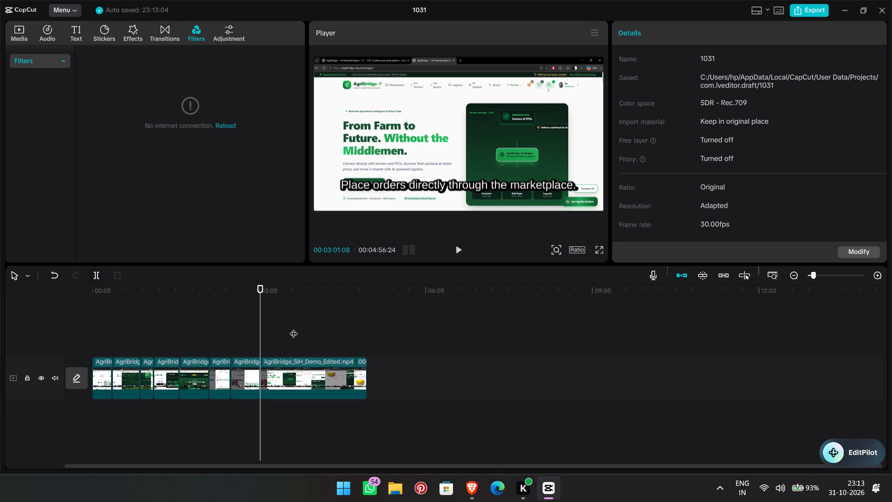
{"action": "left_click", "coordinate": [295, 329]}
{"action": "left_click", "coordinate": [296, 329]}
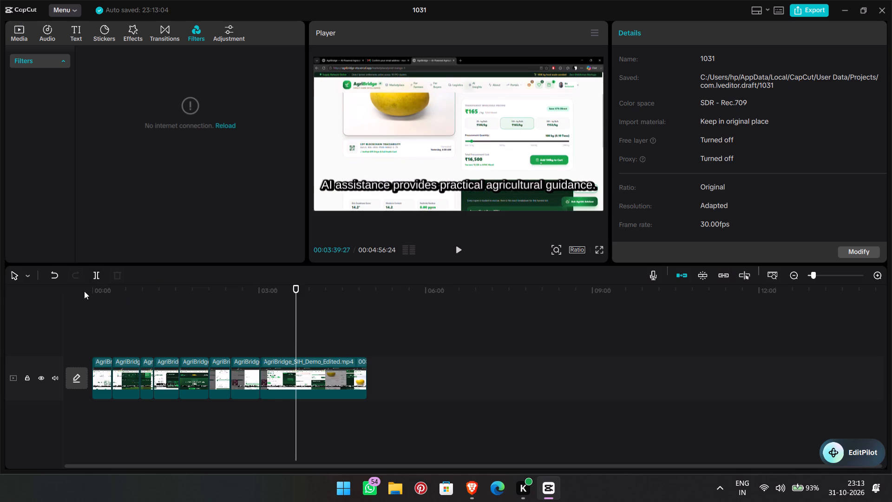
{"action": "left_click", "coordinate": [97, 271]}
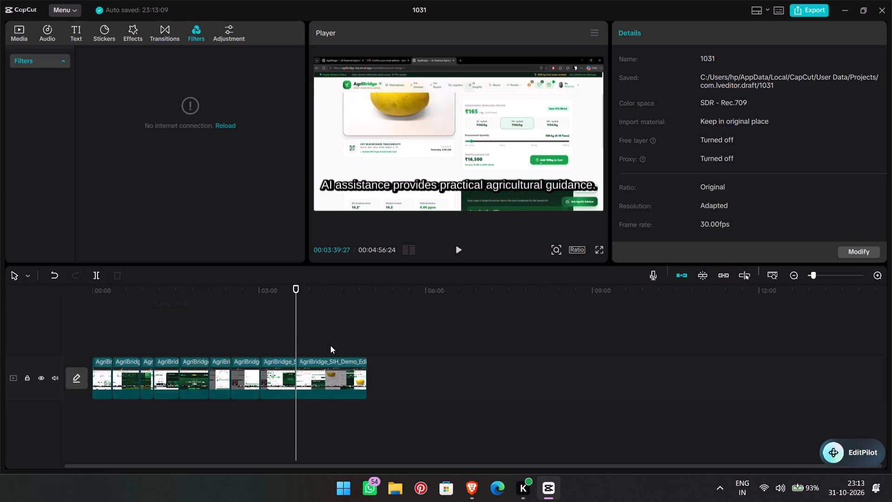
{"action": "double_click", "coordinate": [327, 345]}
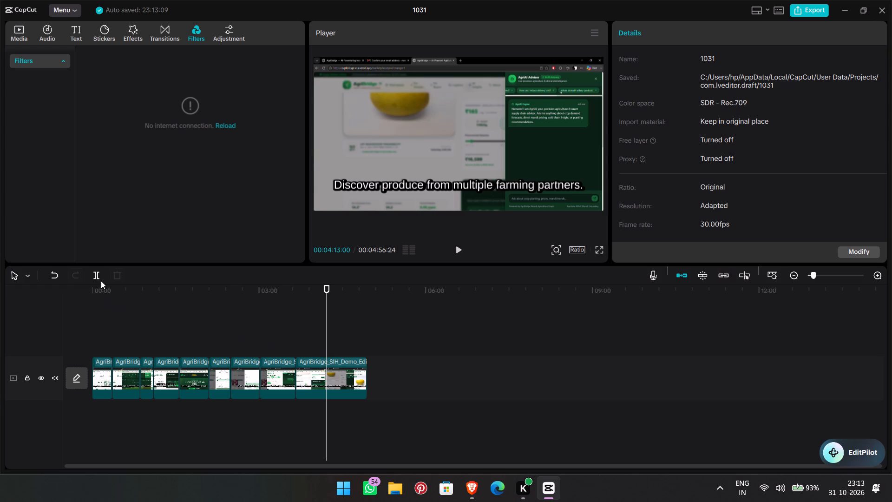
{"action": "left_click", "coordinate": [97, 276]}
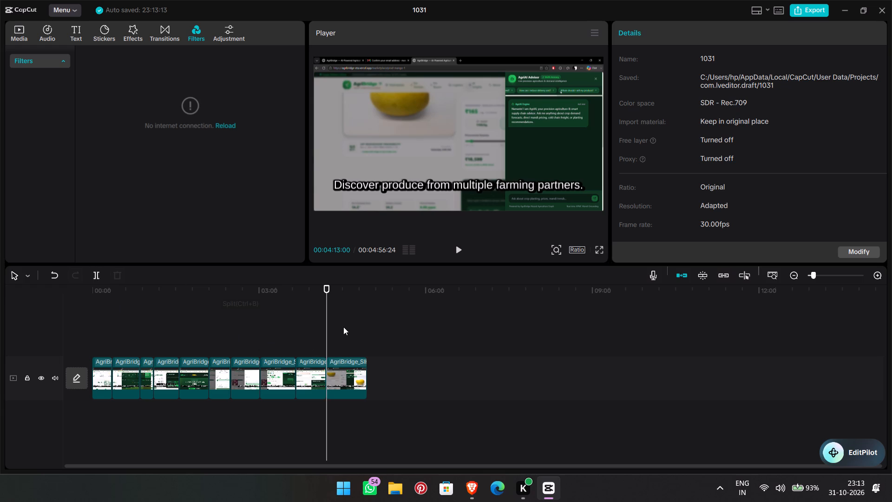
{"action": "left_click", "coordinate": [349, 327]}
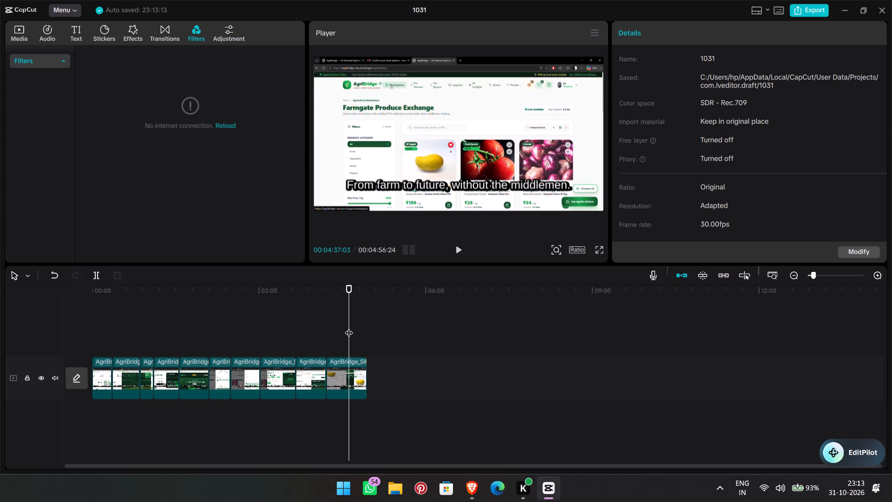
{"action": "double_click", "coordinate": [353, 327]}
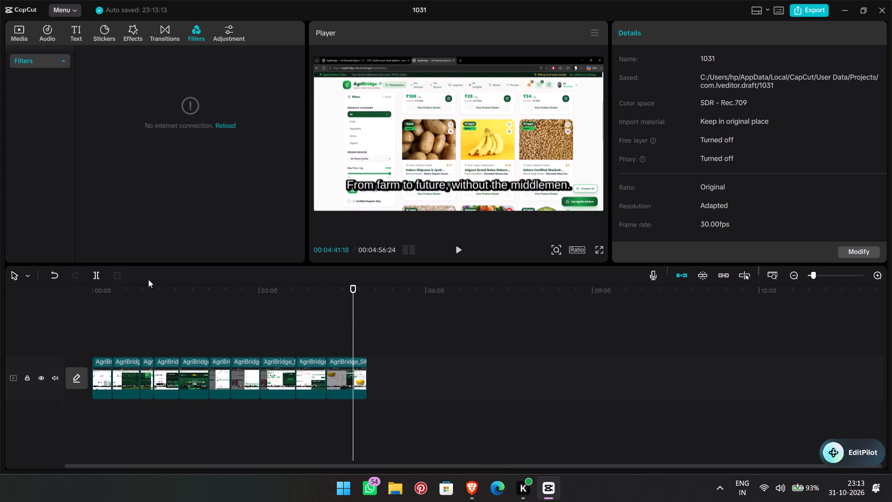
{"action": "left_click", "coordinate": [103, 274]}
Select all the AgriBridge segments on the main track and group them.
{"action": "left_click_drag", "start_coordinate": [459, 391], "coordinate": [91, 357]}
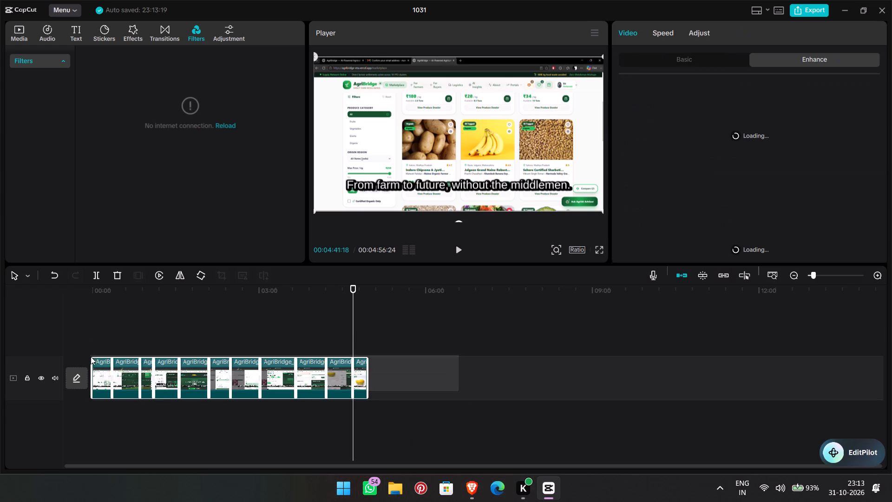
{"action": "left_click_drag", "start_coordinate": [91, 357], "coordinate": [91, 357]}
{"action": "right_click", "coordinate": [152, 393]}
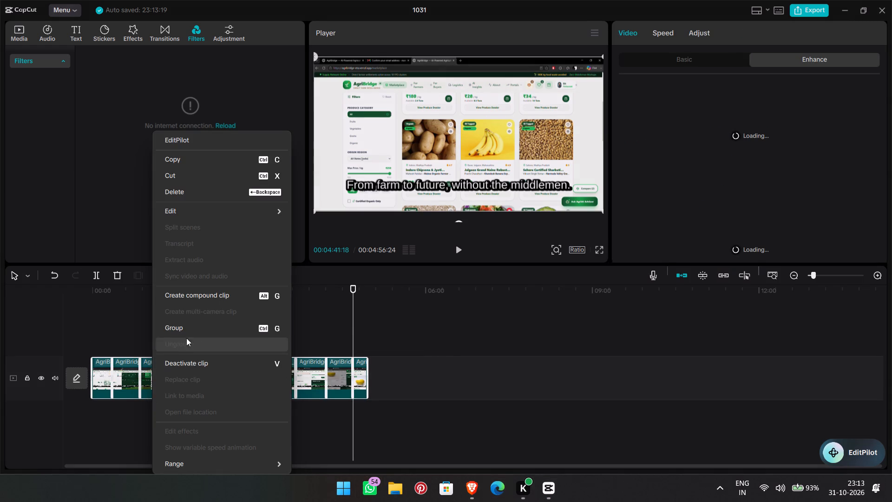
{"action": "left_click", "coordinate": [210, 332]}
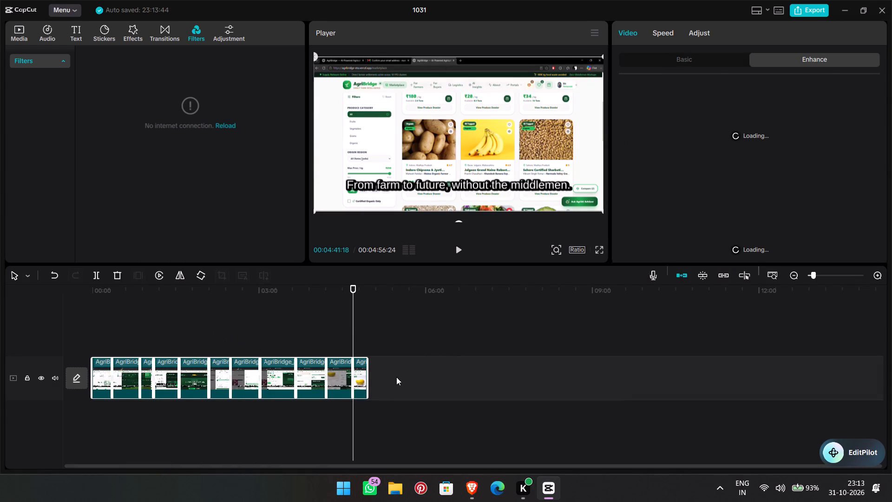
{"action": "left_click", "coordinate": [397, 377]}
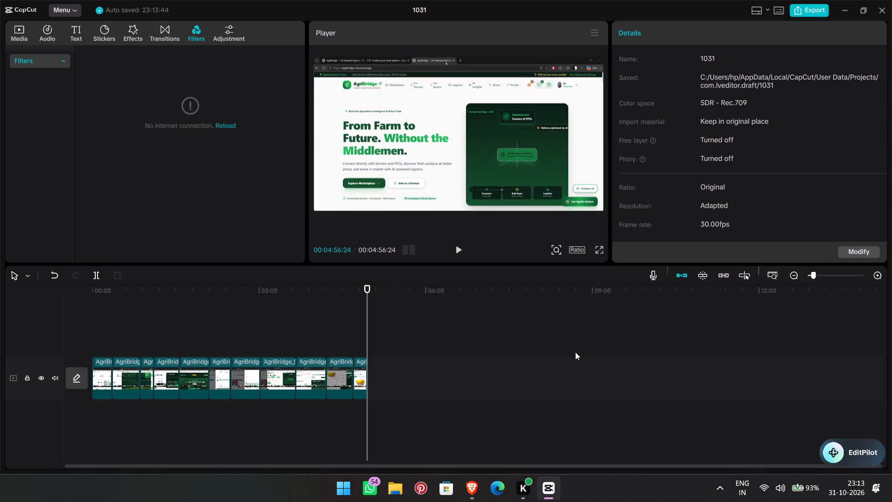
Return the playhead to 00:00:00:00 and play the segmented video to review its opening.
{"action": "left_click_drag", "start_coordinate": [302, 328], "coordinate": [292, 329]}
{"action": "left_click_drag", "start_coordinate": [292, 329], "coordinate": [209, 339]}
{"action": "left_click", "coordinate": [205, 339]}
{"action": "left_click", "coordinate": [162, 330]}
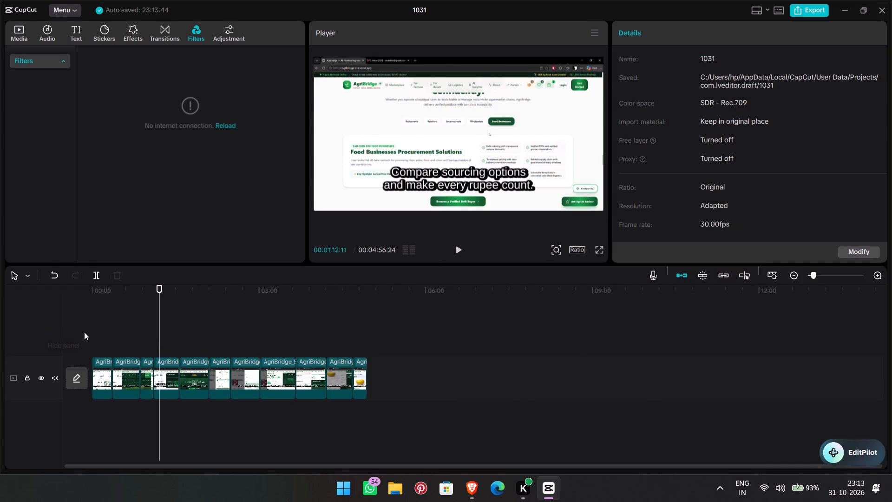
{"action": "left_click", "coordinate": [100, 334]}
{"action": "left_click", "coordinate": [97, 334]}
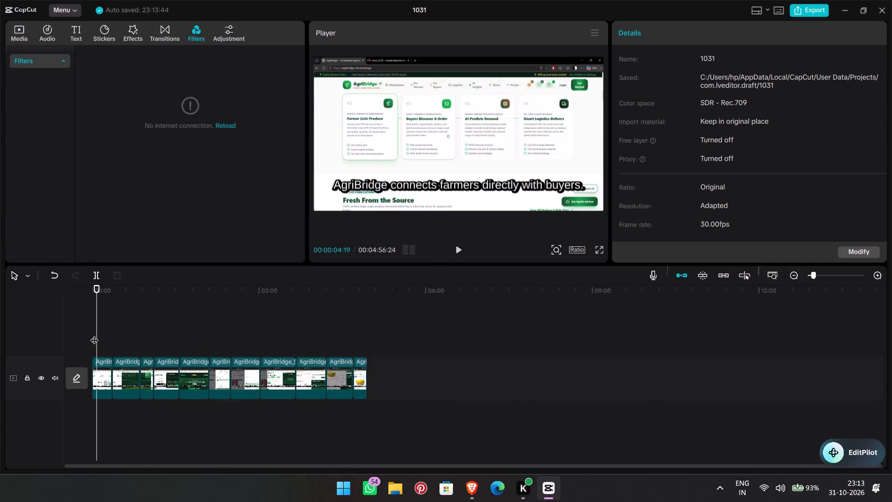
{"action": "left_click", "coordinate": [90, 334]}
{"action": "left_click", "coordinate": [90, 334]}
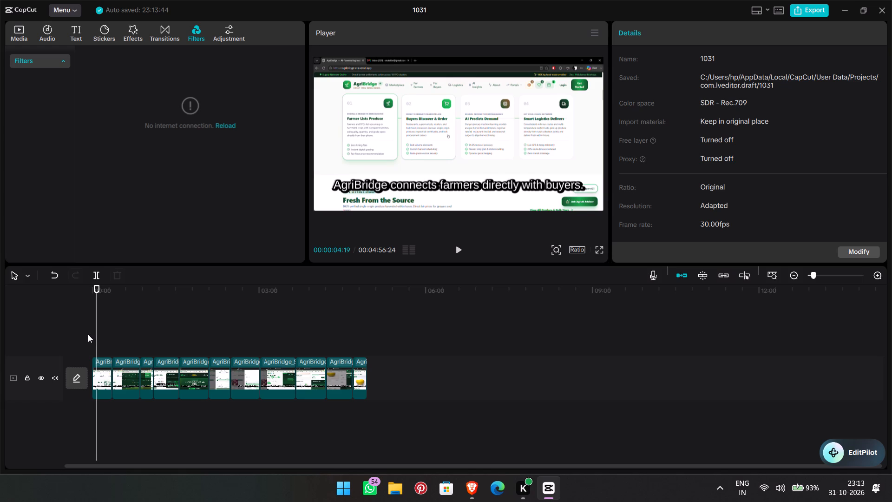
{"action": "double_click", "coordinate": [92, 334]}
{"action": "left_click_drag", "start_coordinate": [98, 288], "coordinate": [75, 287]}
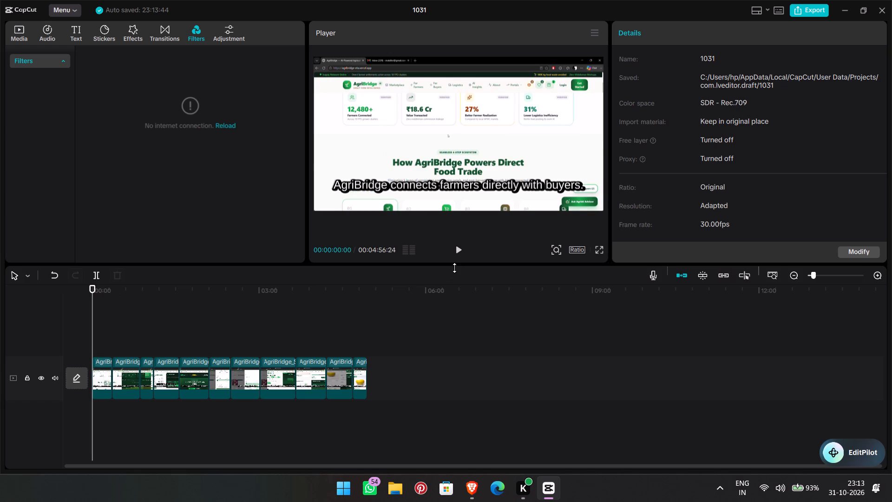
{"action": "left_click", "coordinate": [459, 251]}
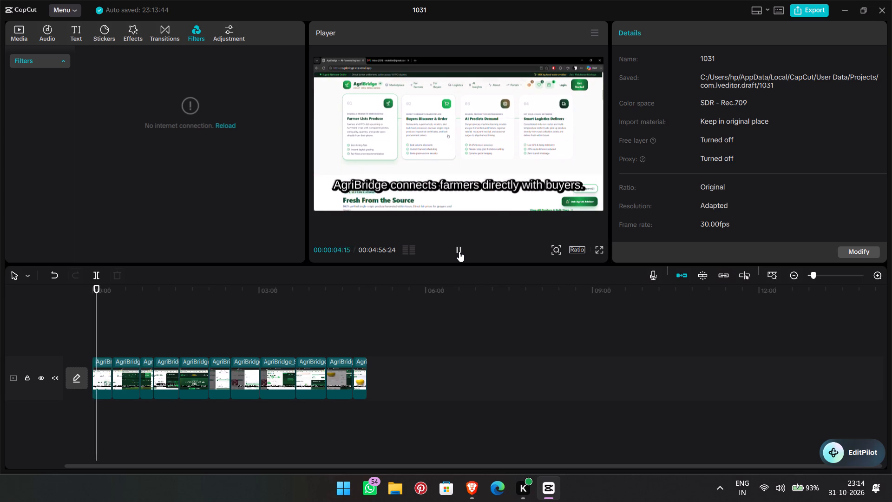
Set the project's aspect ratio to 9:16.
{"action": "left_click", "coordinate": [572, 252]}
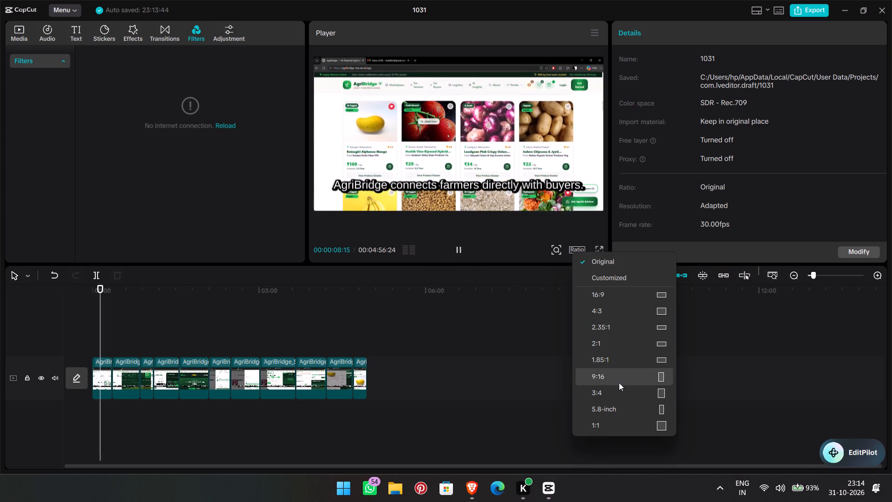
{"action": "left_click", "coordinate": [619, 383]}
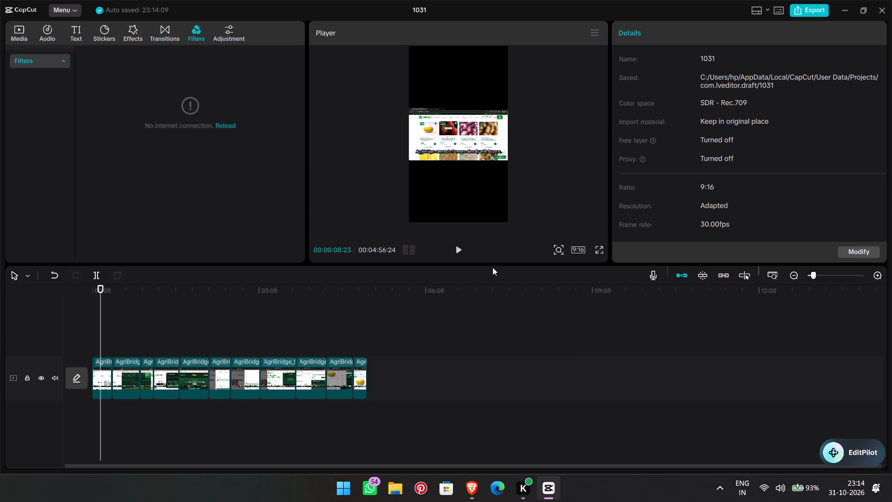
{"action": "left_click", "coordinate": [580, 246]}
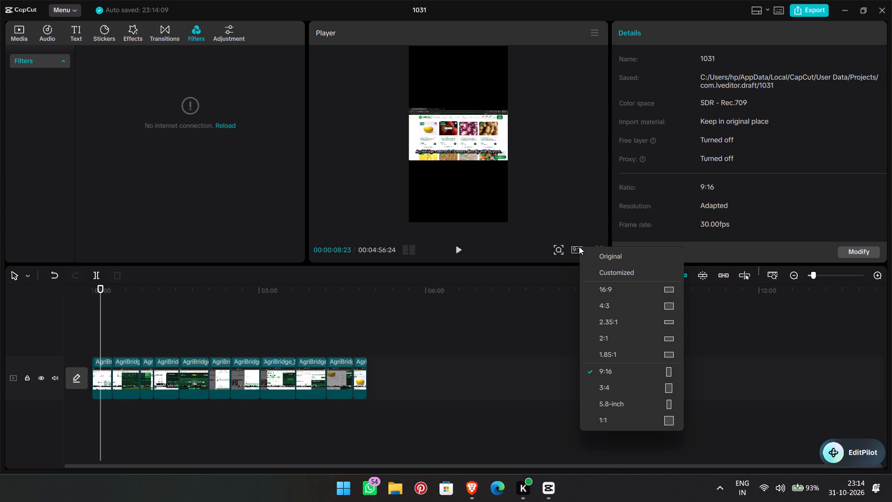
{"action": "left_click", "coordinate": [539, 308]}
{"action": "left_click", "coordinate": [539, 308]}
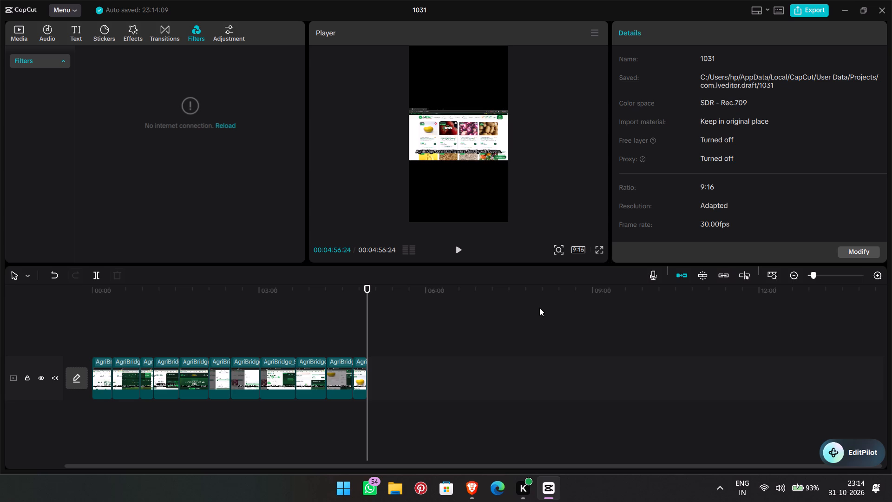
Play the 9:16 version of the demo video from its beginning to review the vertical framing.
{"action": "left_click_drag", "start_coordinate": [539, 308], "coordinate": [155, 308]}
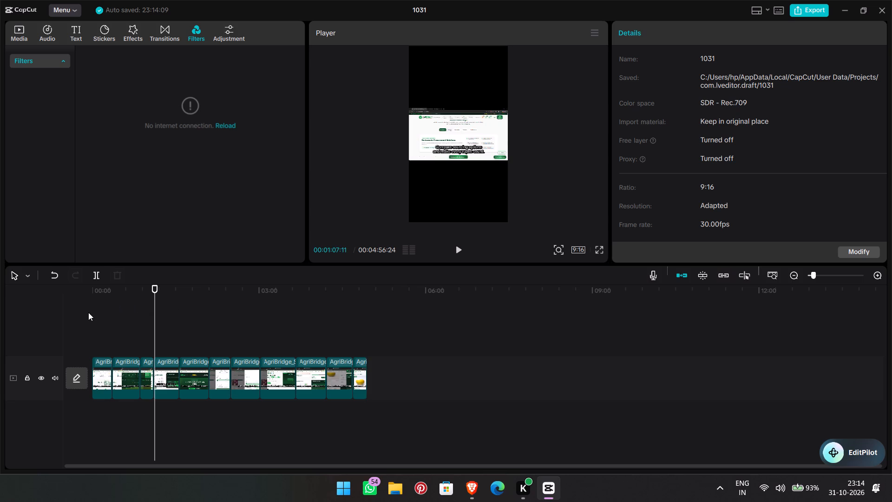
{"action": "left_click", "coordinate": [88, 312]}
{"action": "triple_click", "coordinate": [91, 320]}
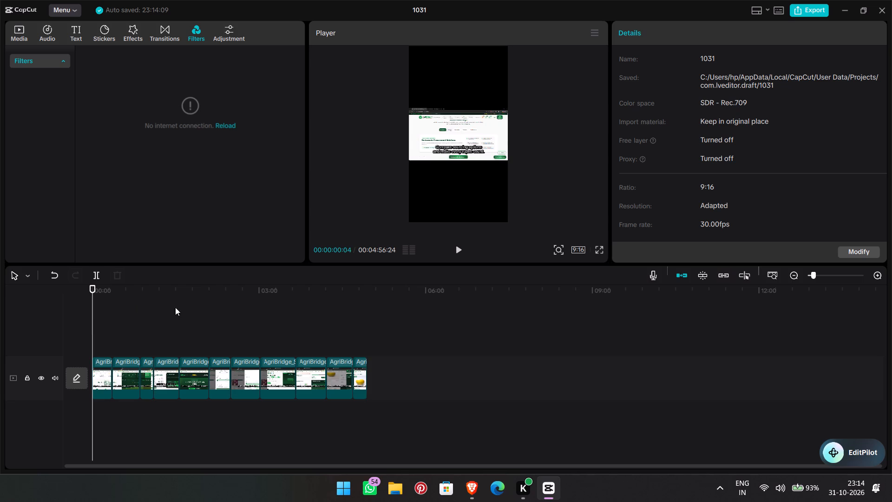
{"action": "left_click", "coordinate": [458, 249]}
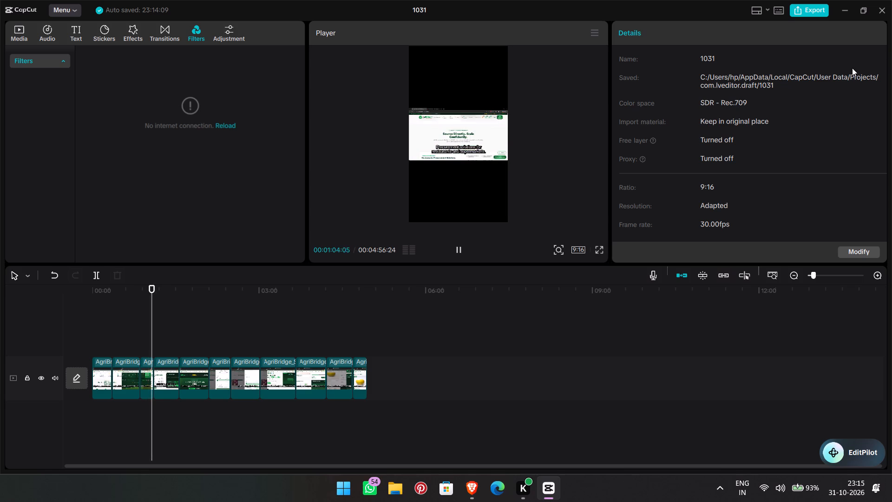
Scrub back and forth through the later and middle segments to examine how the footage and captions look in the vertical frame.
{"action": "left_click_drag", "start_coordinate": [480, 365], "coordinate": [472, 370]}
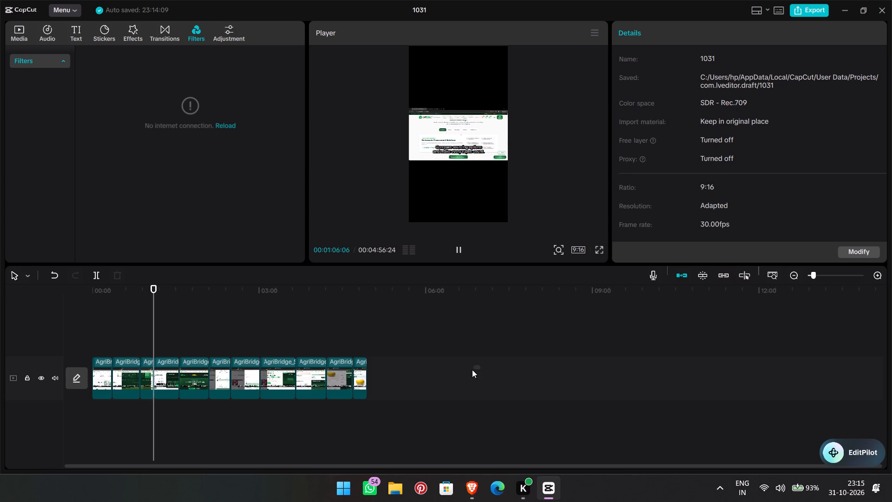
{"action": "left_click_drag", "start_coordinate": [472, 370], "coordinate": [216, 427]}
{"action": "left_click", "coordinate": [216, 427]}
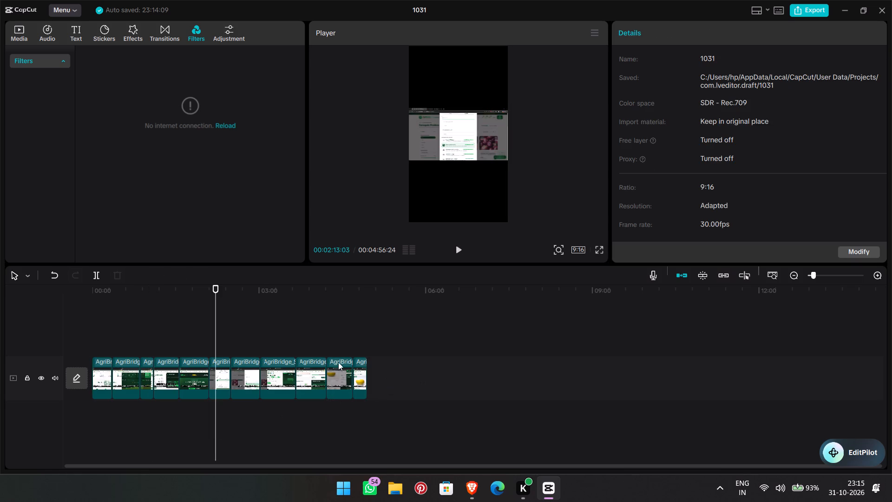
{"action": "left_click", "coordinate": [323, 331]}
{"action": "double_click", "coordinate": [316, 331]}
{"action": "triple_click", "coordinate": [313, 331]}
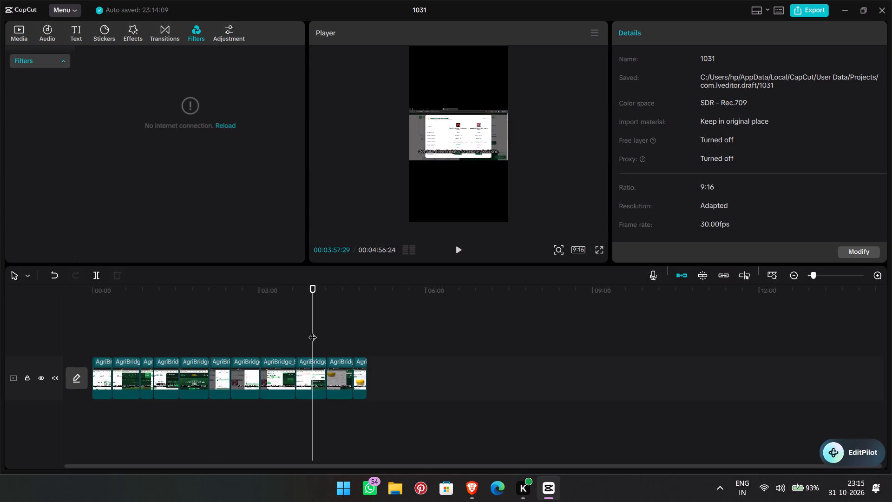
{"action": "triple_click", "coordinate": [310, 331]}
{"action": "triple_click", "coordinate": [294, 333]}
{"action": "left_click_drag", "start_coordinate": [294, 333], "coordinate": [307, 333]}
{"action": "left_click_drag", "start_coordinate": [322, 338], "coordinate": [312, 338]}
{"action": "left_click_drag", "start_coordinate": [294, 338], "coordinate": [287, 338]}
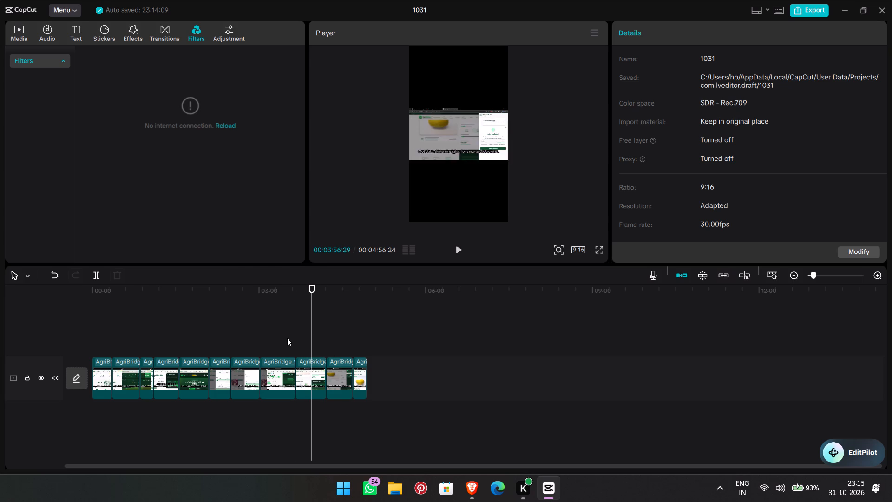
{"action": "left_click_drag", "start_coordinate": [287, 338], "coordinate": [345, 343]}
{"action": "triple_click", "coordinate": [335, 343]}
{"action": "left_click", "coordinate": [331, 343]}
{"action": "left_click", "coordinate": [326, 343]}
{"action": "double_click", "coordinate": [323, 343]}
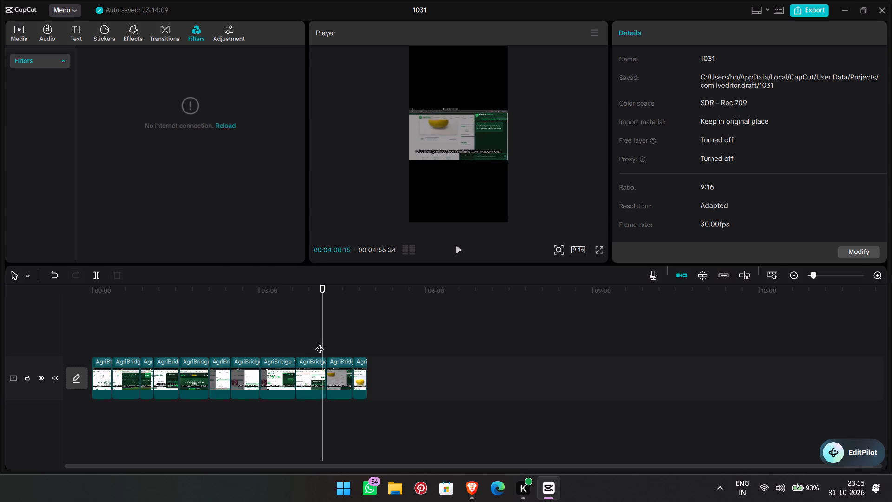
{"action": "triple_click", "coordinate": [320, 343]}
{"action": "double_click", "coordinate": [317, 343]}
{"action": "double_click", "coordinate": [311, 343]}
{"action": "triple_click", "coordinate": [308, 343]}
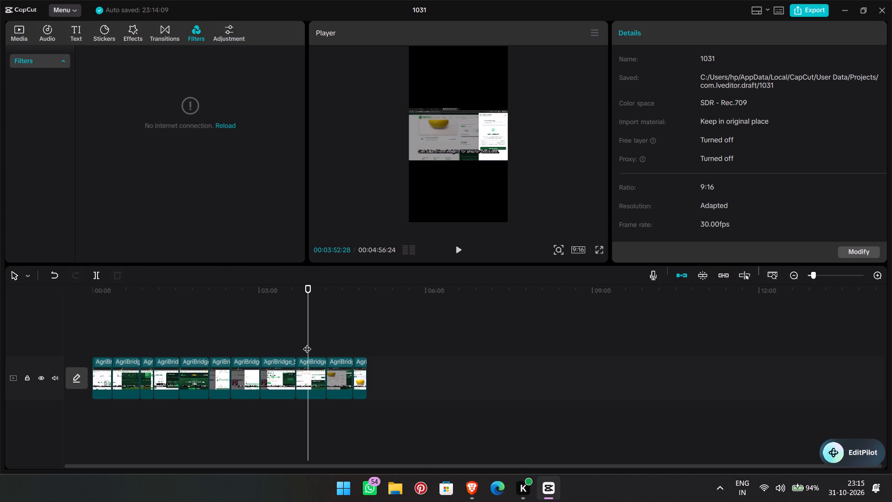
{"action": "left_click", "coordinate": [307, 343]}
{"action": "triple_click", "coordinate": [303, 343]}
{"action": "triple_click", "coordinate": [303, 343]}
{"action": "triple_click", "coordinate": [301, 343]}
{"action": "left_click", "coordinate": [301, 343]}
{"action": "left_click", "coordinate": [297, 341]}
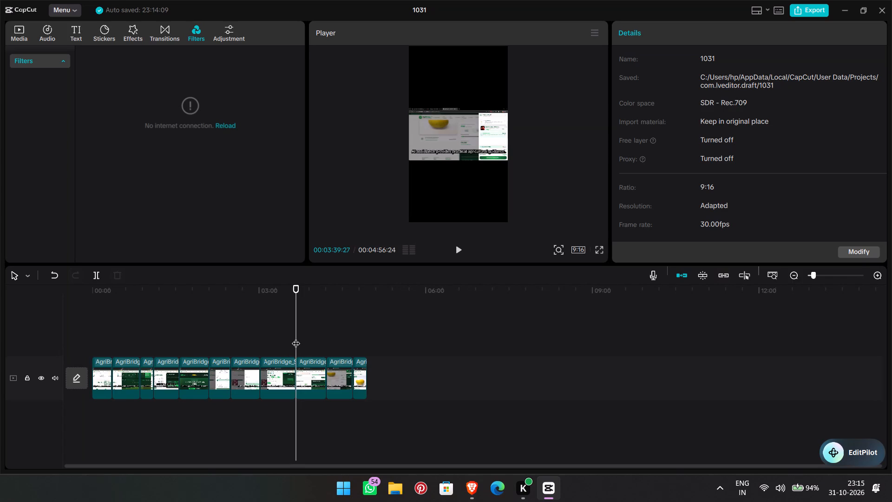
{"action": "left_click", "coordinate": [263, 338]}
{"action": "left_click_drag", "start_coordinate": [231, 344], "coordinate": [144, 342]}
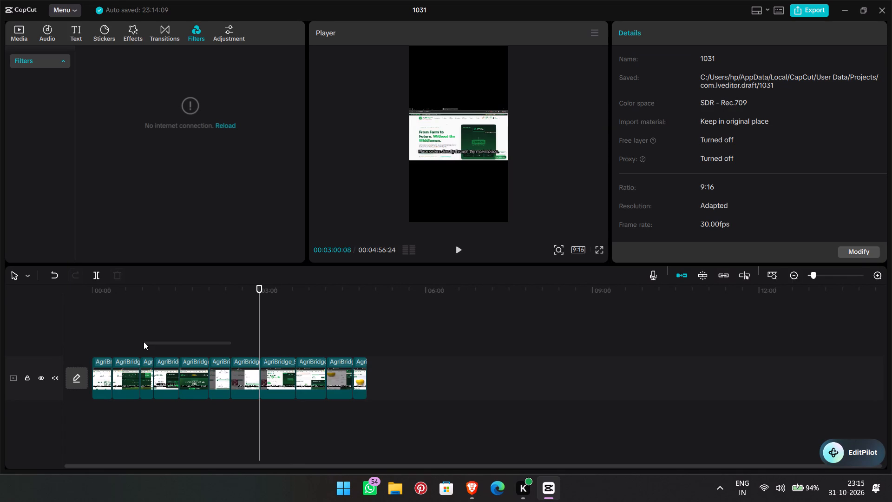
{"action": "left_click_drag", "start_coordinate": [144, 342], "coordinate": [143, 342]}
{"action": "triple_click", "coordinate": [143, 342]}
{"action": "double_click", "coordinate": [160, 331]}
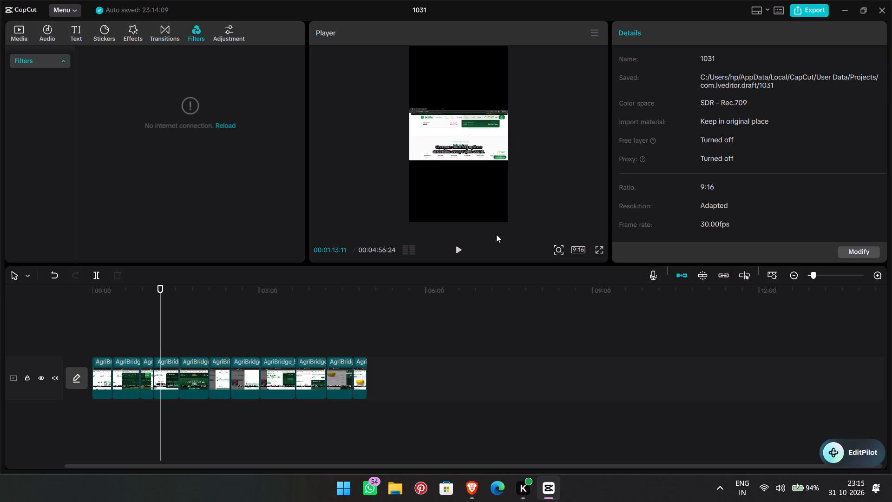
Split the grouped AgriBridge footage at 00:02:38:20, 00:01:12:26 and 00:01:45:15.
{"action": "left_click", "coordinate": [342, 337]}
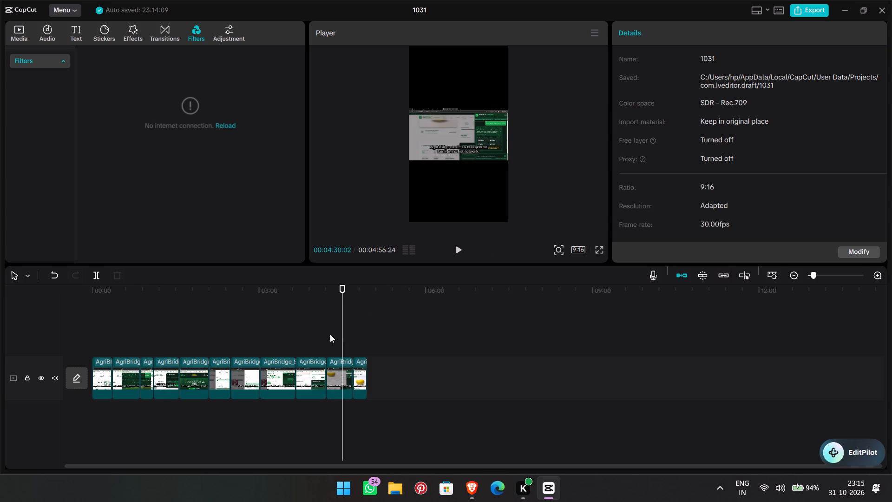
{"action": "left_click", "coordinate": [282, 324]}
{"action": "left_click", "coordinate": [239, 326]}
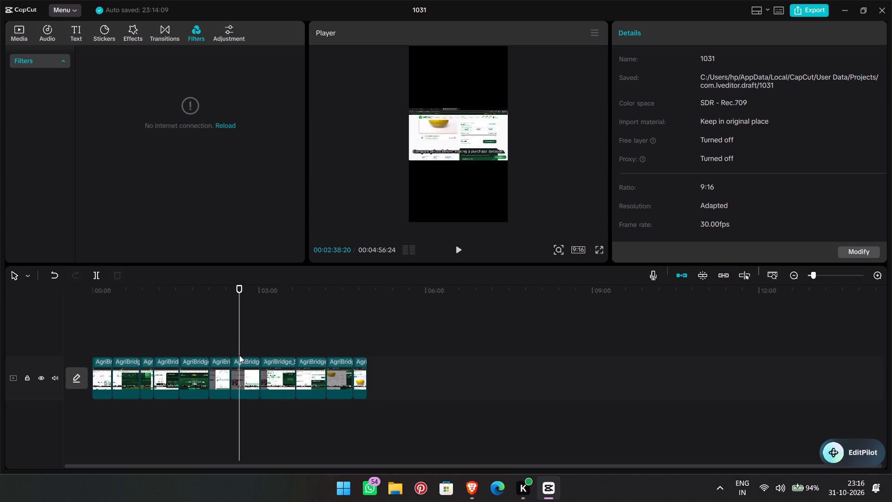
{"action": "left_click", "coordinate": [256, 376]}
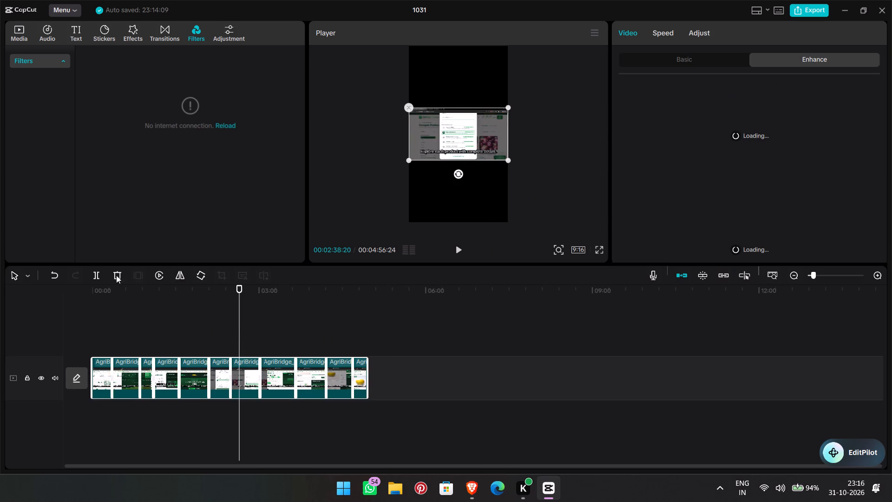
{"action": "left_click", "coordinate": [95, 272]}
{"action": "left_click", "coordinate": [159, 334]}
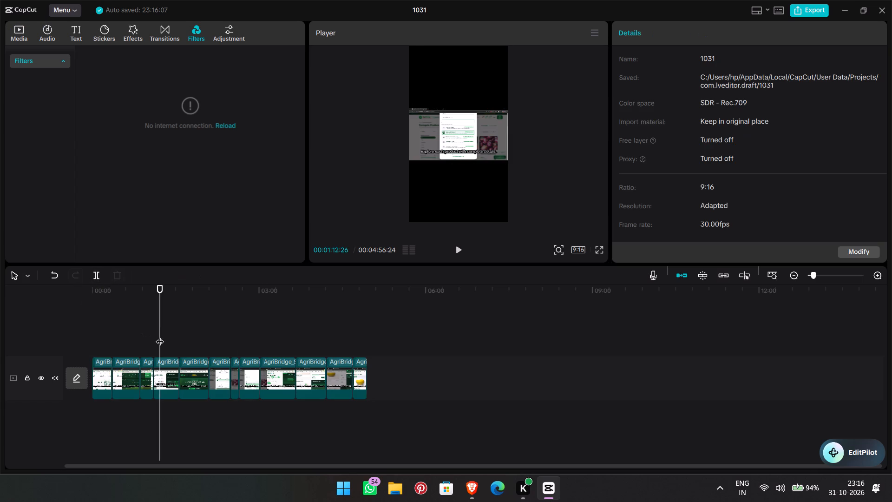
{"action": "left_click", "coordinate": [94, 276]}
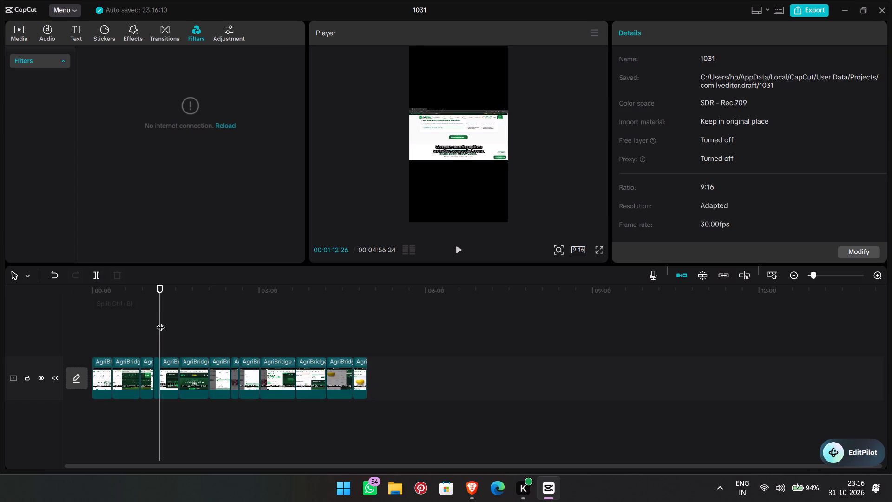
{"action": "left_click", "coordinate": [190, 333]}
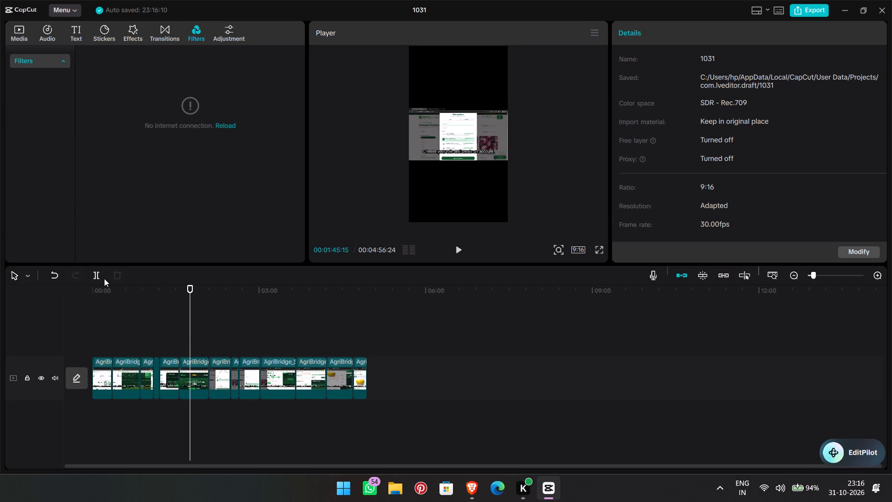
{"action": "left_click", "coordinate": [97, 278]}
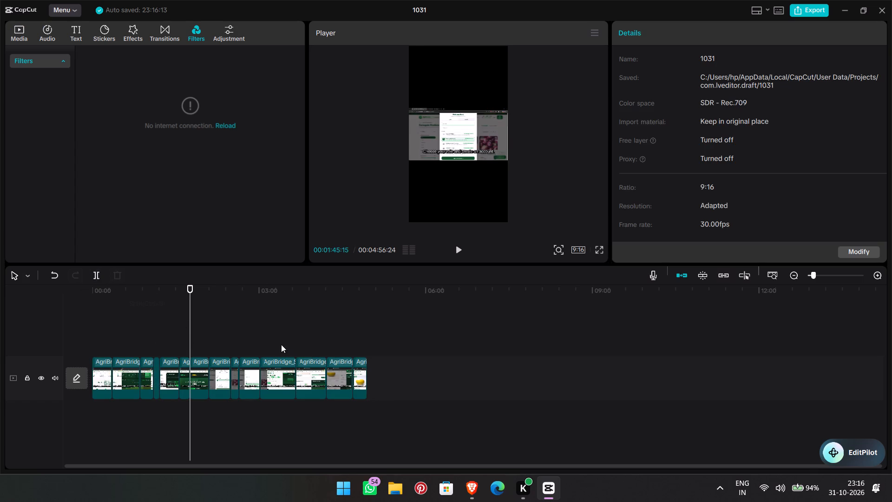
Split the later AgriBridge segments at 00:03:22:10, 00:03:52:13 and 00:04:28:02.
{"action": "left_click", "coordinate": [280, 343]}
{"action": "left_click", "coordinate": [101, 271]}
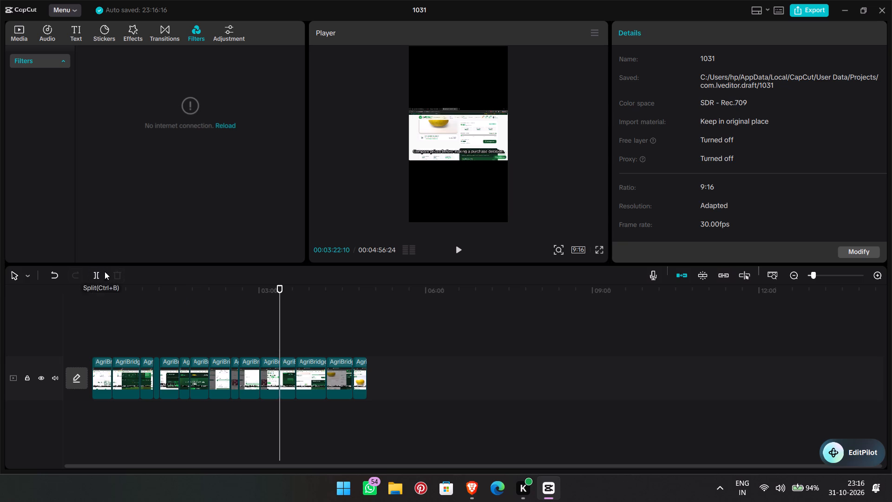
{"action": "left_click", "coordinate": [308, 335]}
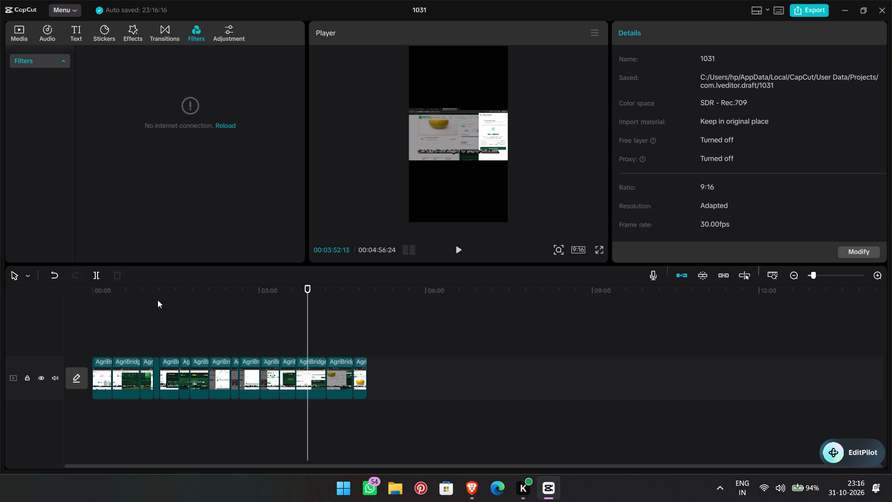
{"action": "left_click", "coordinate": [99, 279]}
{"action": "left_click", "coordinate": [341, 340]}
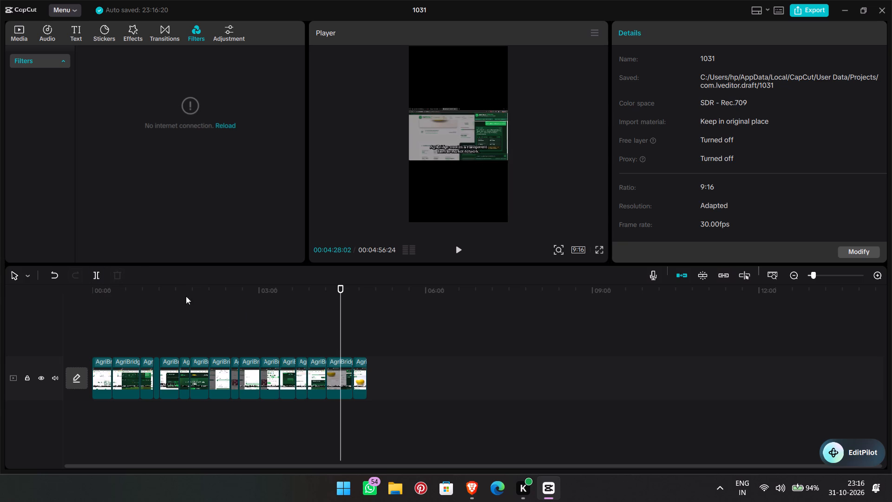
{"action": "left_click", "coordinate": [99, 270]}
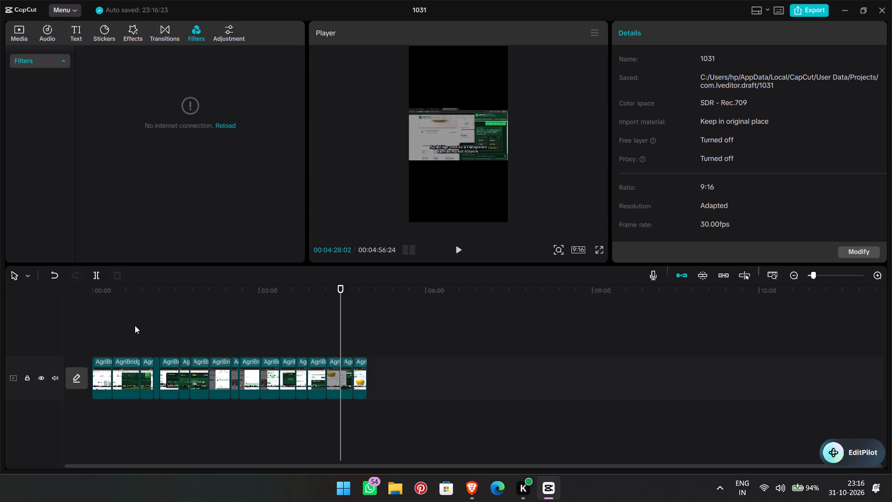
Split the longer segments in the first two minutes at 00:00:34:22, 00:01:54:01, 00:00:09:05 and 00:00:41:08.
{"action": "left_click", "coordinate": [125, 330]}
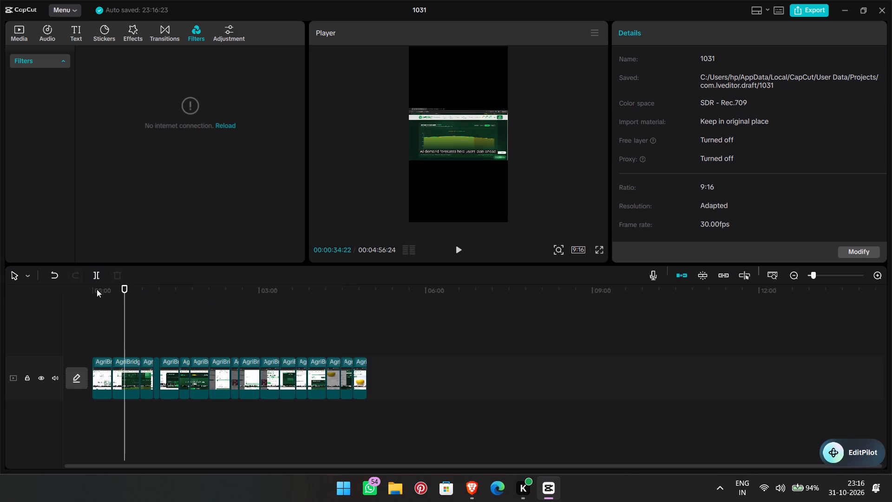
{"action": "left_click", "coordinate": [97, 276]}
{"action": "double_click", "coordinate": [198, 335]}
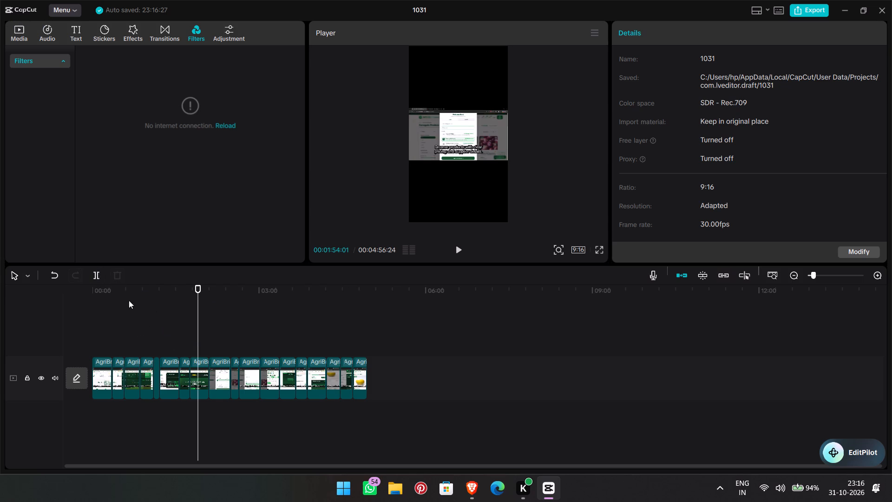
{"action": "left_click", "coordinate": [96, 272]}
{"action": "left_click", "coordinate": [101, 343]}
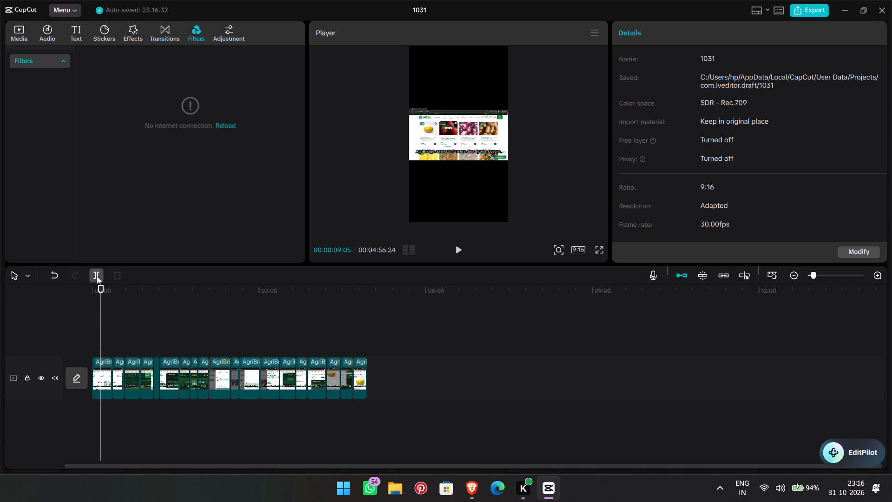
{"action": "left_click", "coordinate": [97, 276]}
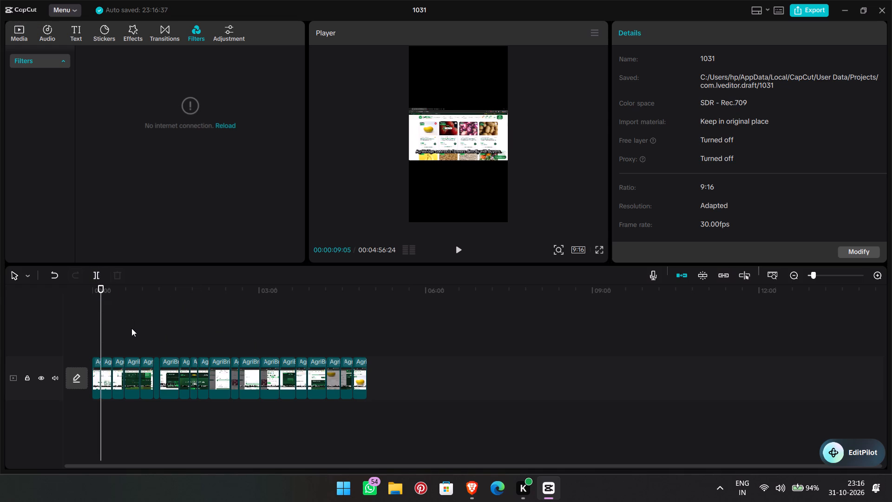
{"action": "left_click", "coordinate": [131, 329]}
{"action": "left_click", "coordinate": [98, 280]}
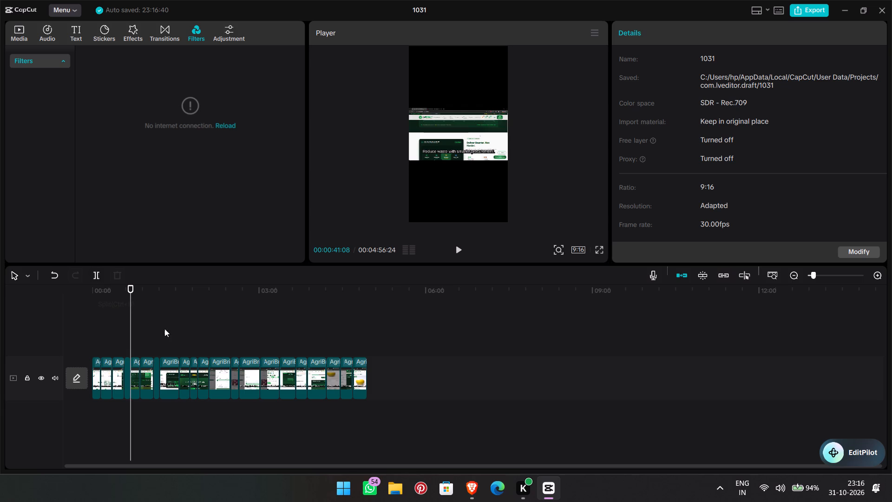
Split the remaining longer segments from the middle onward at 00:02:17:18, 00:02:49:22, 00:03:08:24 and 00:04:02:29.
{"action": "left_click", "coordinate": [214, 334]}
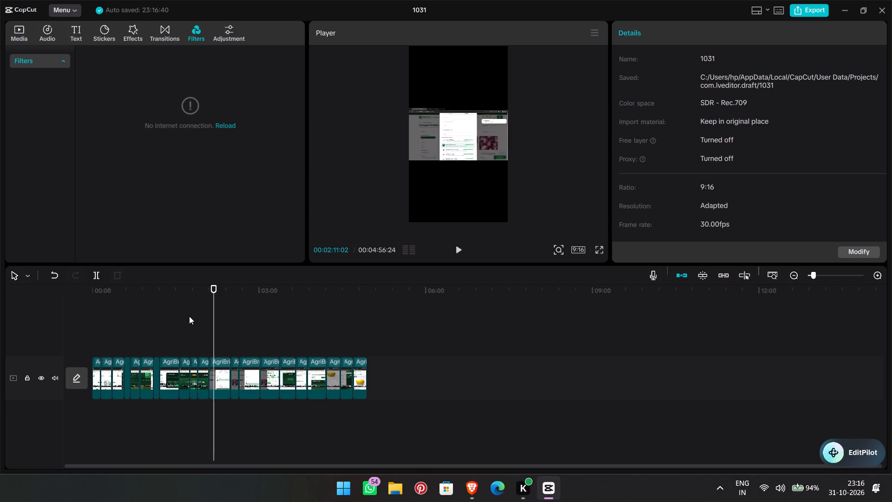
{"action": "left_click", "coordinate": [220, 333]}
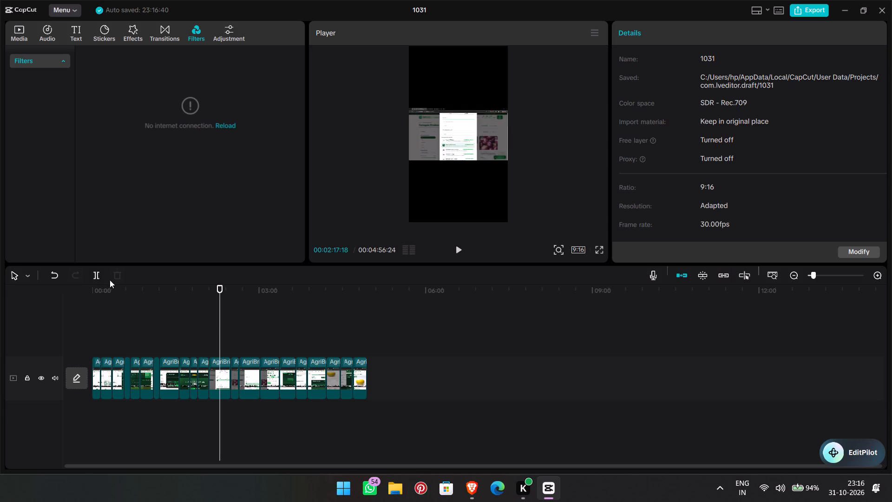
{"action": "left_click", "coordinate": [98, 276]}
{"action": "left_click", "coordinate": [247, 343]}
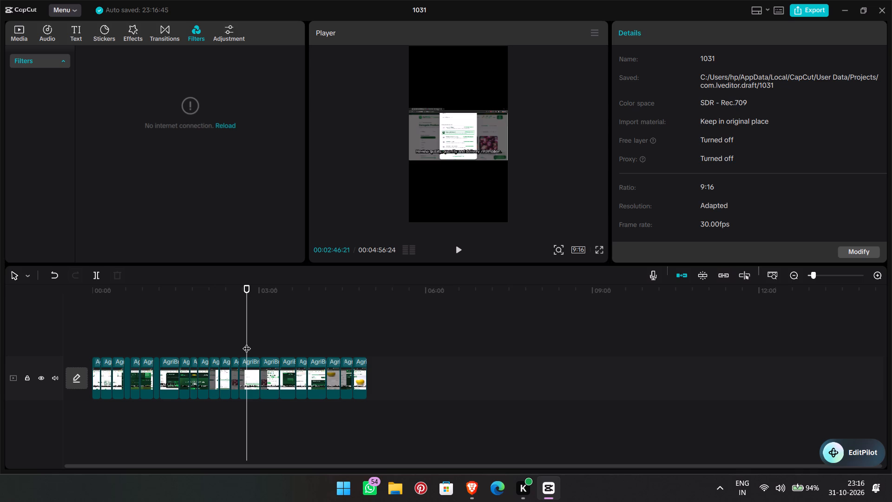
{"action": "left_click", "coordinate": [249, 342]}
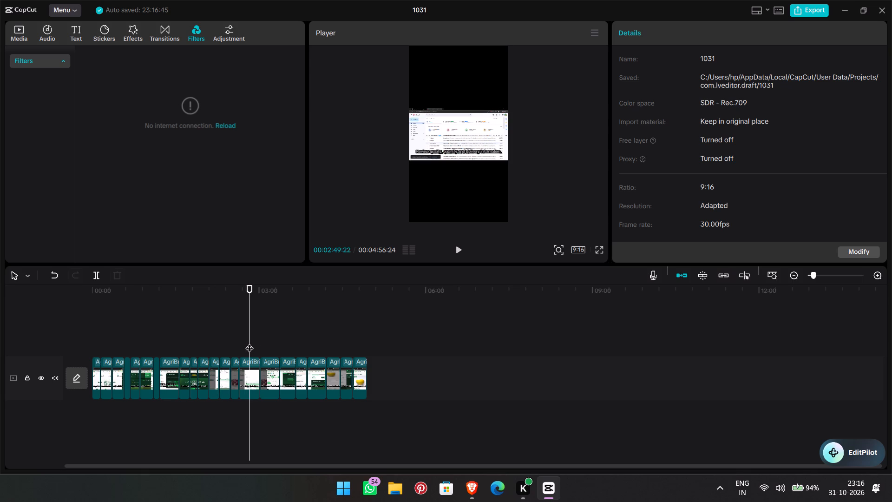
{"action": "left_click", "coordinate": [98, 271]}
{"action": "left_click", "coordinate": [267, 345]}
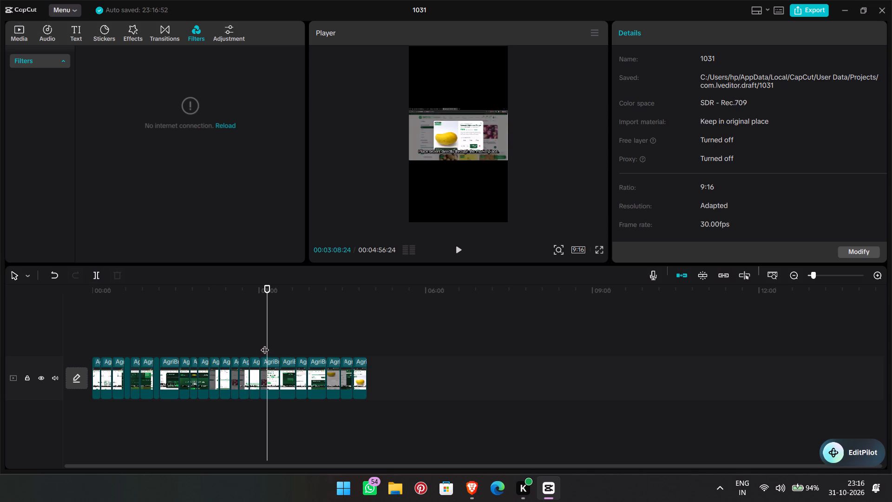
{"action": "left_click", "coordinate": [103, 281]}
{"action": "left_click", "coordinate": [321, 338]}
{"action": "left_click", "coordinate": [317, 337]}
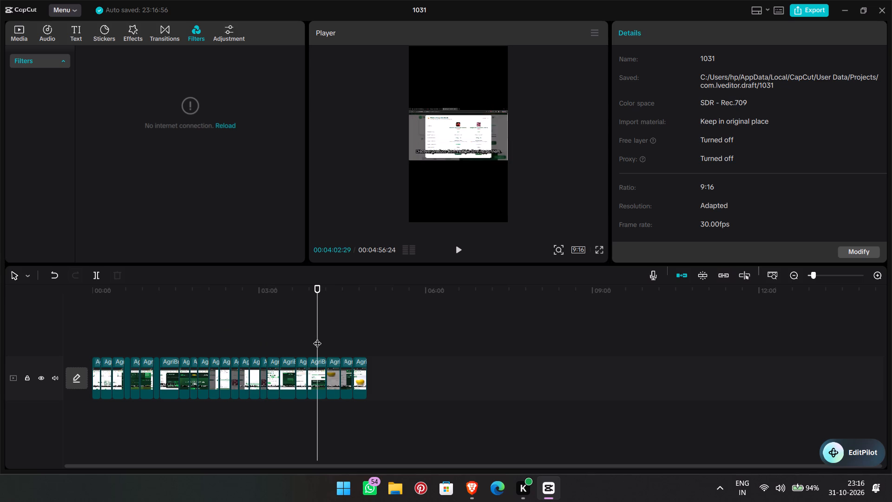
{"action": "left_click", "coordinate": [100, 277]}
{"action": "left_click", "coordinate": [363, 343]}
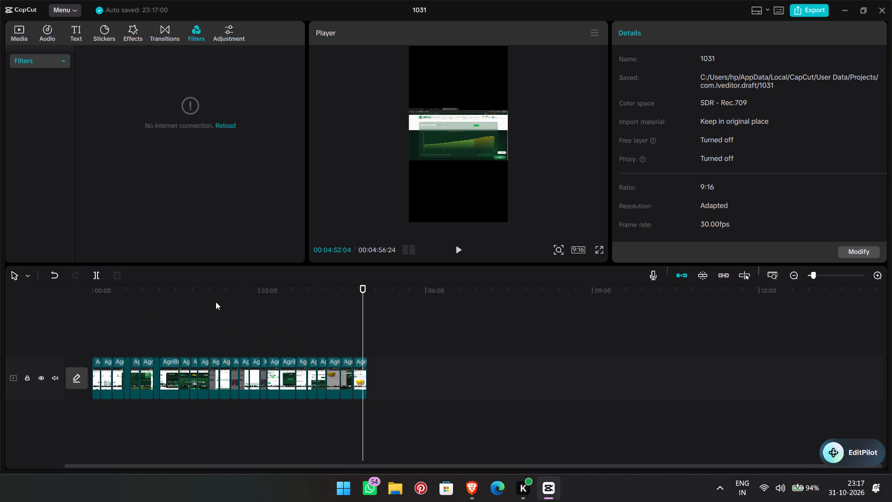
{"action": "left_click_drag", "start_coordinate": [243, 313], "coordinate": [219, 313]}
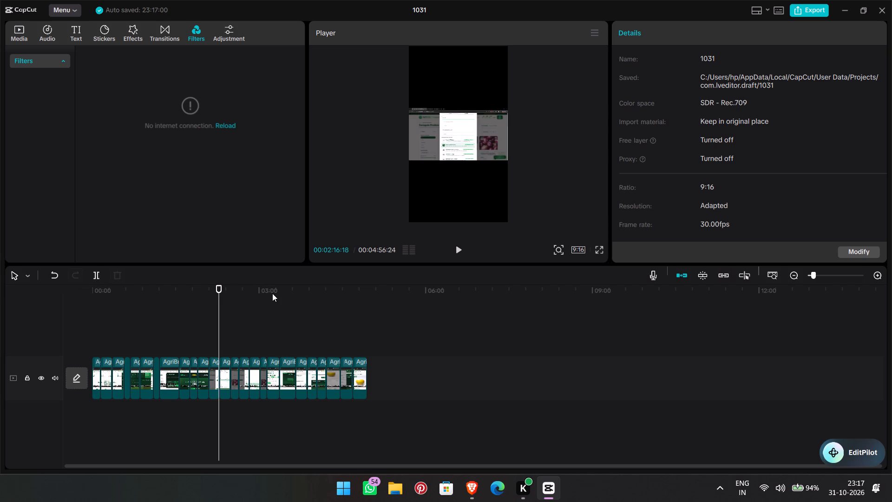
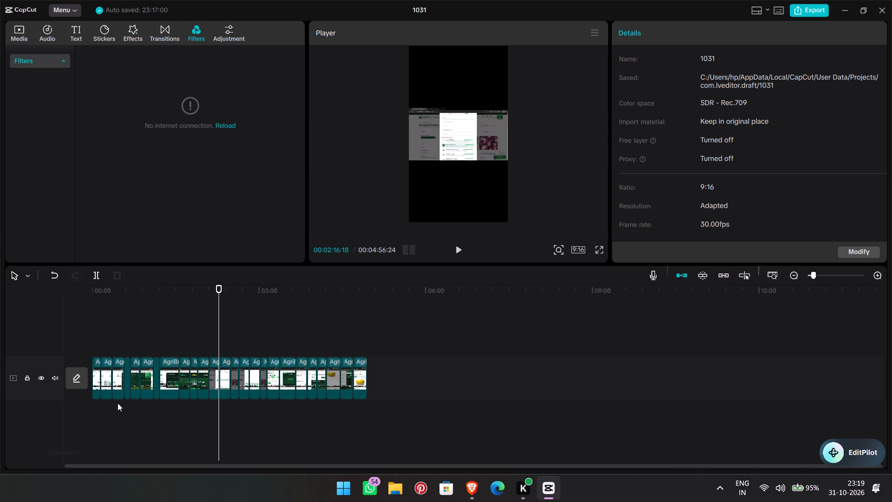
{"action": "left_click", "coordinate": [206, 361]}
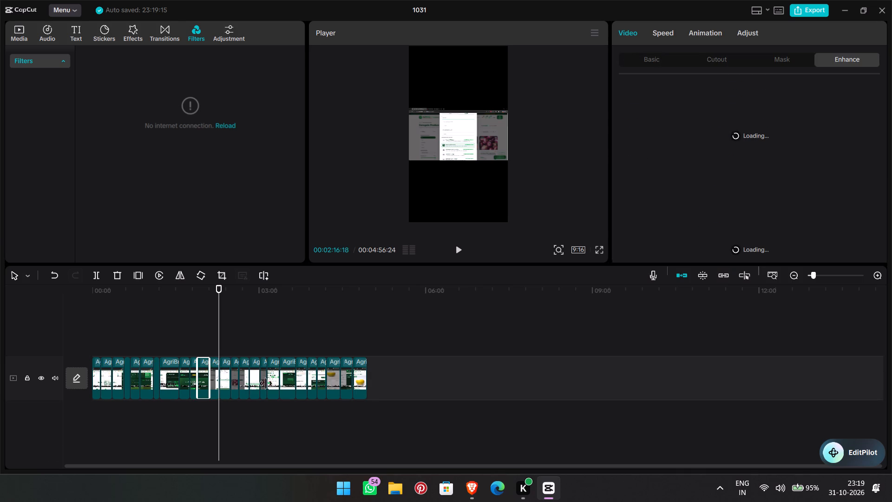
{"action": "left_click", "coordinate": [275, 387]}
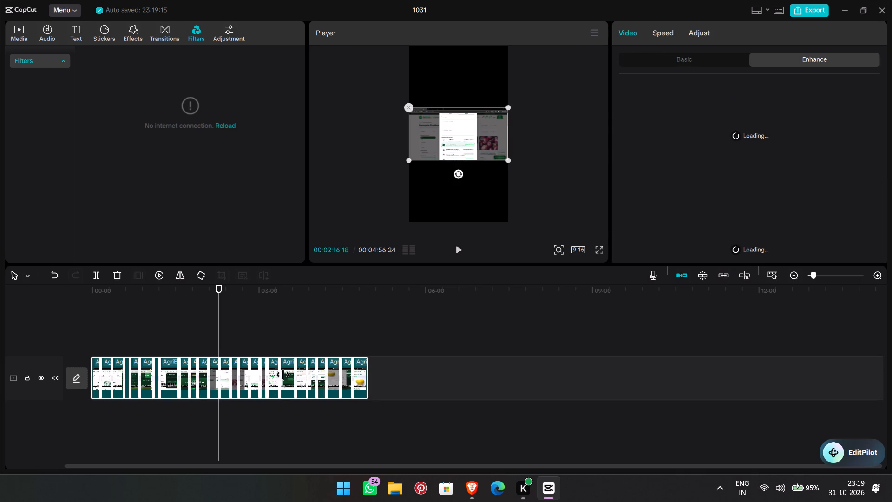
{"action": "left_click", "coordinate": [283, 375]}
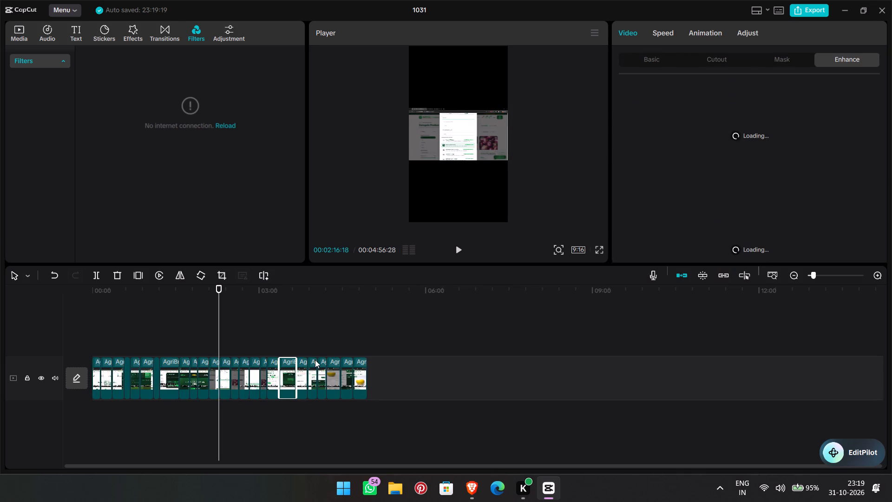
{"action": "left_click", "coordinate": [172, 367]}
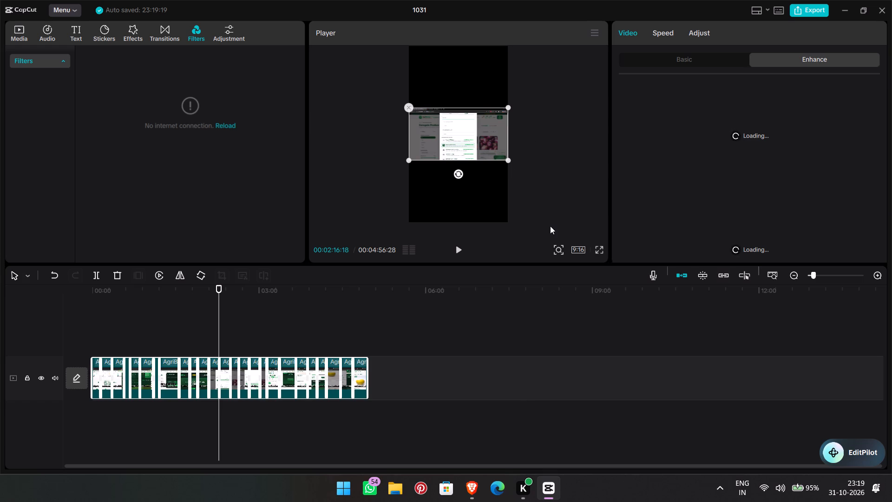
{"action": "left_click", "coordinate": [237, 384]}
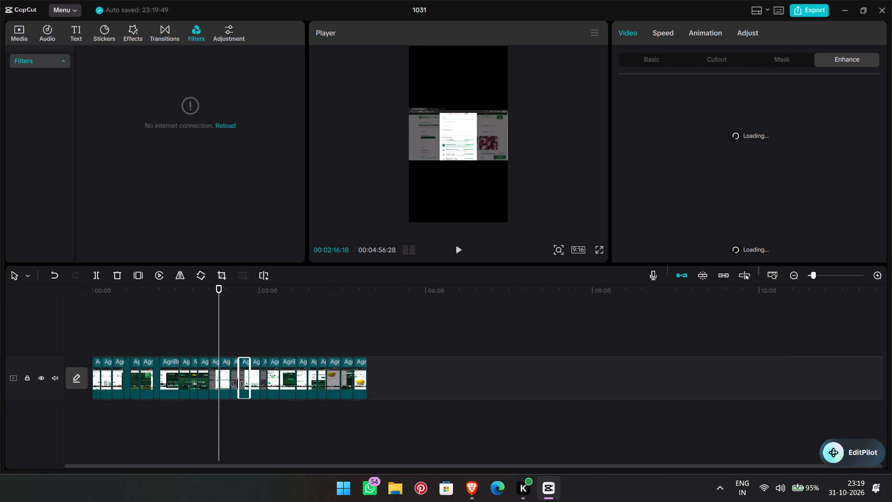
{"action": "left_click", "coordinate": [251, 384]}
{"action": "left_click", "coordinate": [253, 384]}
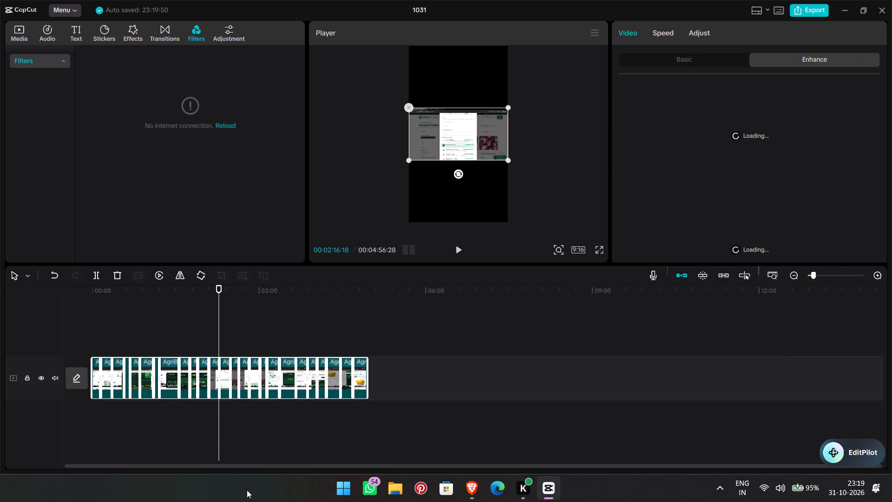
Undo the splits, the grouping and the 9:16 ratio until AgriBridge_SIH_Demo_Edited.mp4 is one uncut clip in its original ratio.
{"action": "key", "text": "ctrl+z"}
{"action": "key", "text": "ctrl+z"}
{"action": "key", "text": "ctrl+z"}
{"action": "key", "text": "ctrl+z"}
{"action": "key", "text": "ctrl+z"}
{"action": "key", "text": "ctrl+z"}
{"action": "key", "text": "ctrl+z"}
{"action": "key", "text": "ctrl+z"}
{"action": "key", "text": "ctrl+z"}
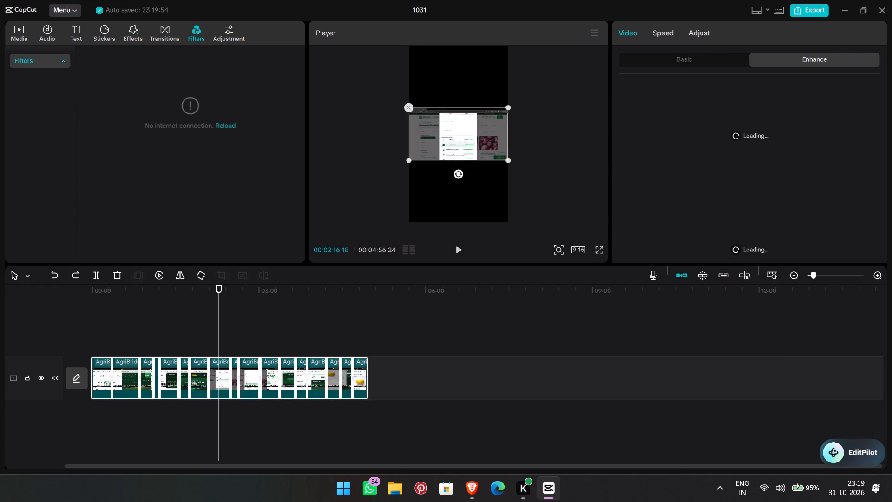
{"action": "key", "text": "ctrl+z"}
{"action": "key", "text": "ctrl+z"}
{"action": "key", "text": "ctrl+z"}
{"action": "key", "text": "ctrl+z"}
{"action": "key", "text": "ctrl+z"}
{"action": "key", "text": "ctrl+z"}
{"action": "key", "text": "ctrl+z"}
{"action": "key", "text": "ctrl+z"}
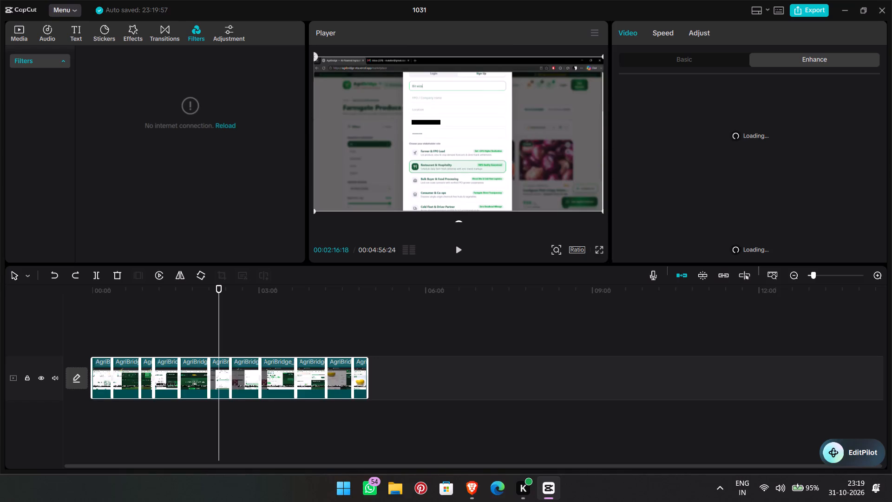
{"action": "key", "text": "ctrl+z"}
{"action": "key", "text": "ctrl+z"}
{"action": "key", "text": "ctrl+z"}
{"action": "key", "text": "ctrl+z"}
{"action": "key", "text": "ctrl+z"}
{"action": "key", "text": "ctrl+z"}
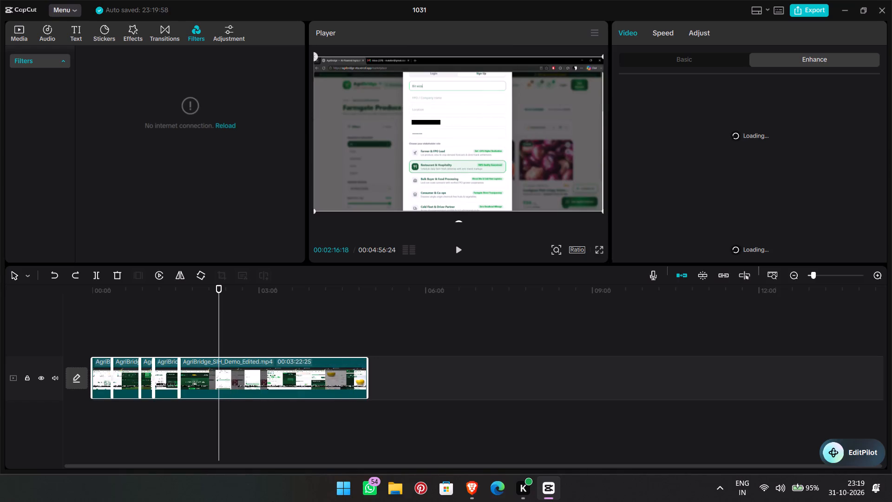
{"action": "key", "text": "ctrl+z"}
{"action": "key", "text": "ctrl+z"}
{"action": "key", "text": "ctrl+z"}
{"action": "key", "text": "ctrl+z"}
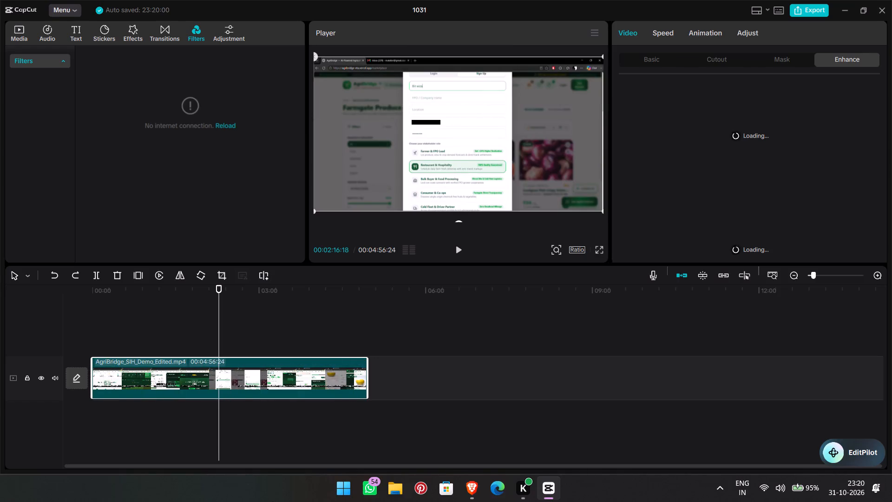
Play back the uncut AgriBridge clip from about 00:01:10.
{"action": "left_click", "coordinate": [333, 454]}
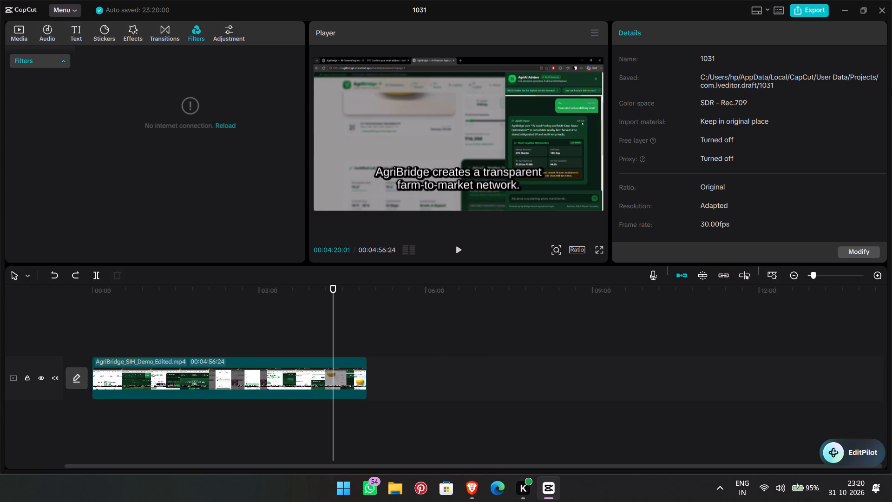
{"action": "left_click", "coordinate": [392, 385]}
{"action": "left_click_drag", "start_coordinate": [391, 385], "coordinate": [157, 421]}
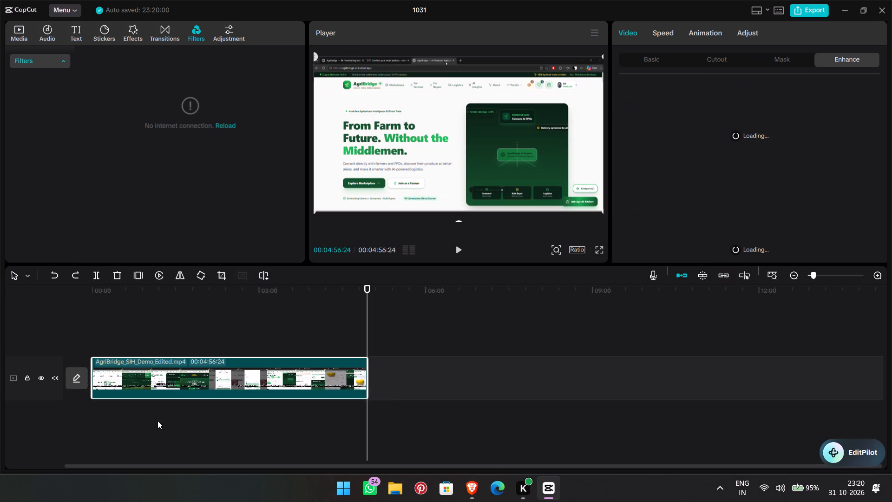
{"action": "left_click", "coordinate": [157, 421]}
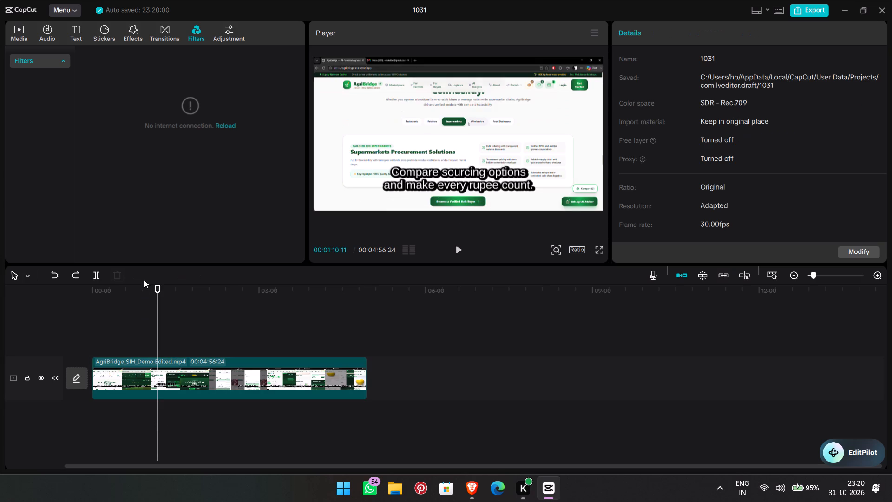
{"action": "left_click", "coordinate": [456, 251]}
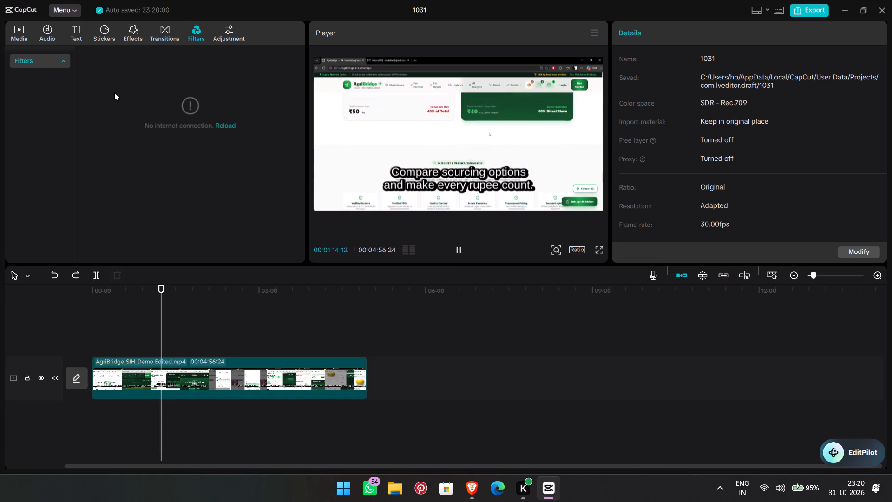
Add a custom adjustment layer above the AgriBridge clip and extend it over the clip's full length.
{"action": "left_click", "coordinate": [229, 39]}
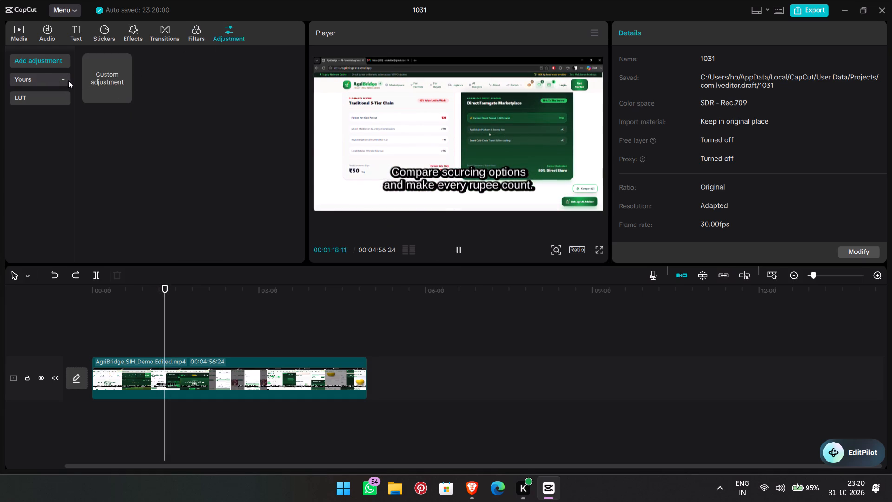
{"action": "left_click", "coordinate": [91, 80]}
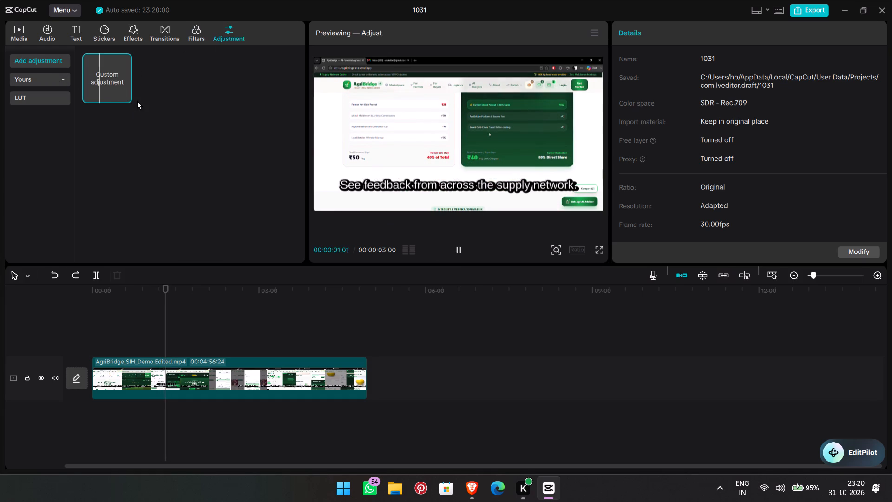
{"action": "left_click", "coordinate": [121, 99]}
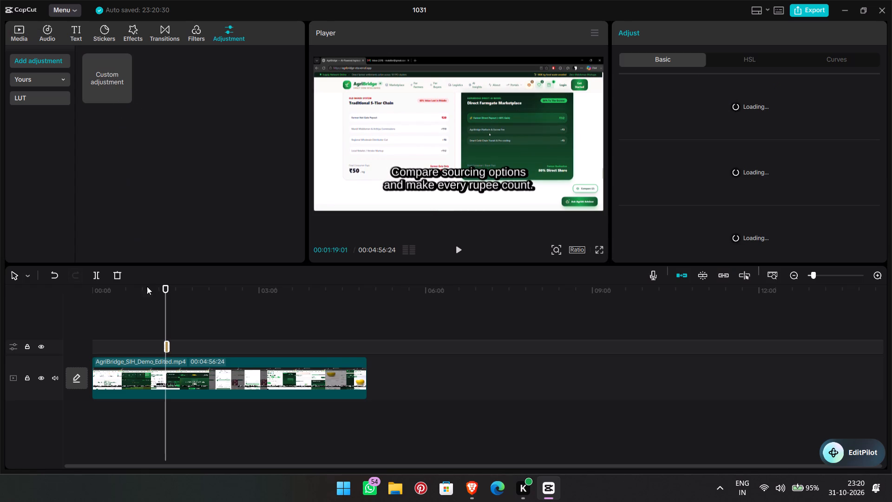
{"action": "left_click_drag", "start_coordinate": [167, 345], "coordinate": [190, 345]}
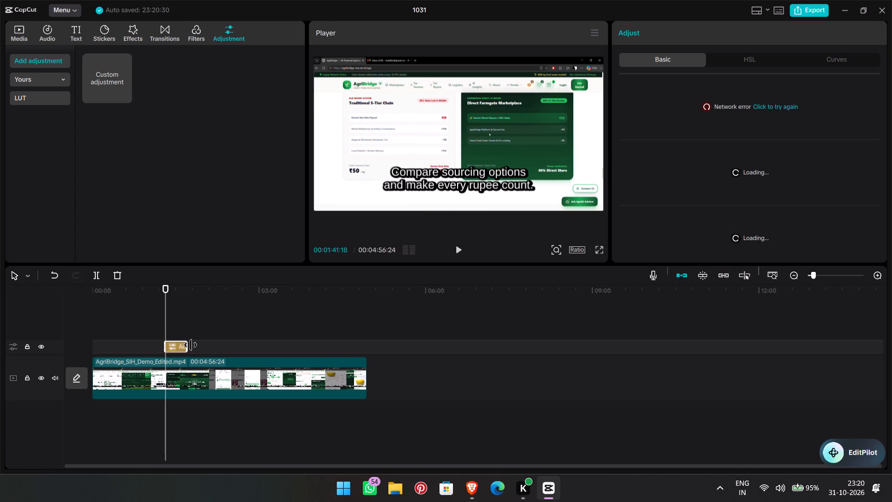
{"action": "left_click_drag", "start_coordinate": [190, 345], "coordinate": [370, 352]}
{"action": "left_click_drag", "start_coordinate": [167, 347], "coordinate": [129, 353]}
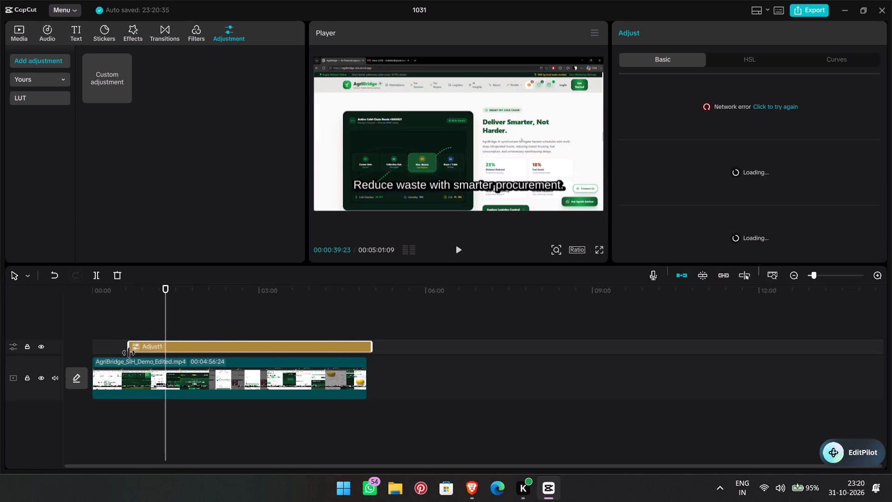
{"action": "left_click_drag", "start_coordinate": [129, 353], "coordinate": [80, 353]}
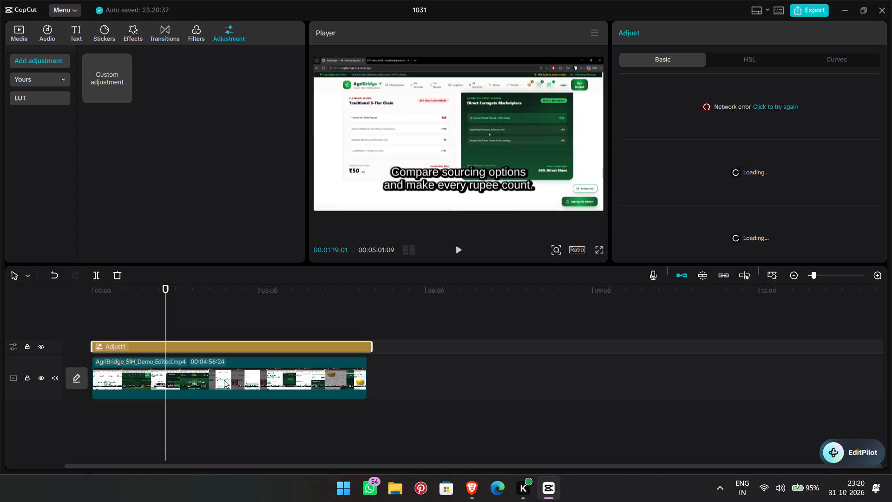
Look through the saved adjustment presets, the custom adjustment preview and the adjustment layer's Curves settings.
{"action": "left_click", "coordinate": [33, 78]}
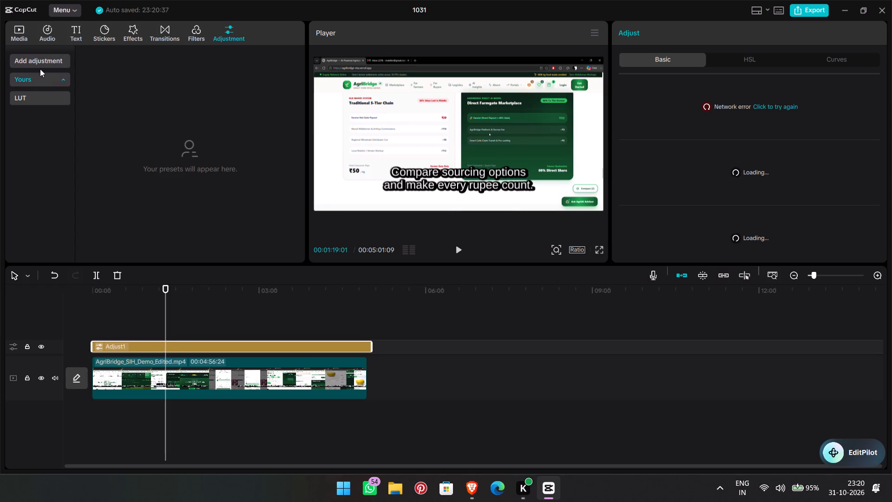
{"action": "left_click", "coordinate": [46, 61]}
{"action": "left_click", "coordinate": [95, 77]}
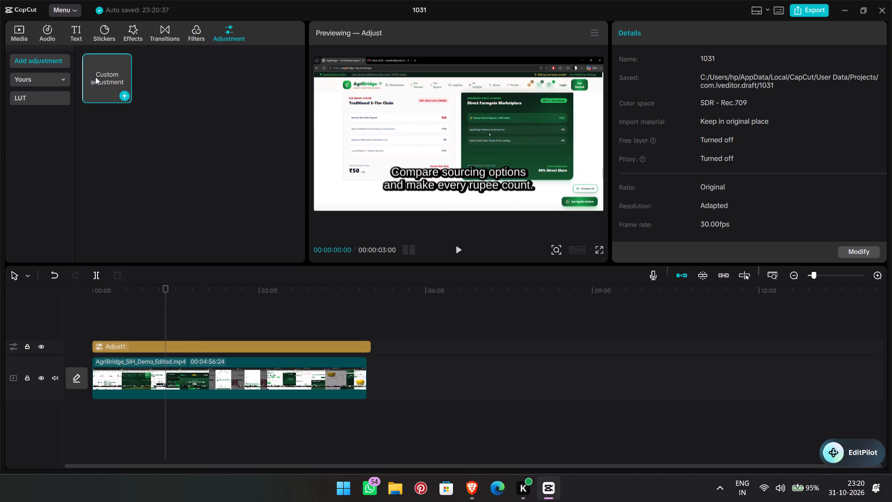
{"action": "left_click", "coordinate": [182, 350]}
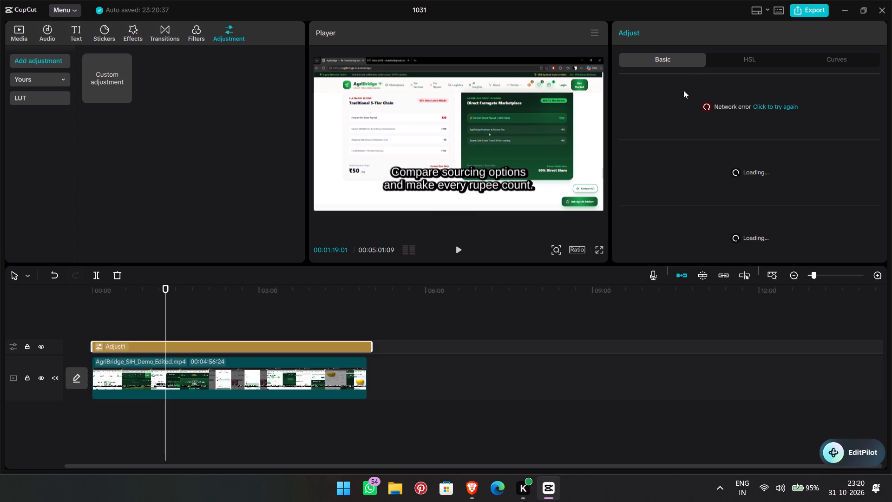
{"action": "left_click", "coordinate": [717, 59]}
{"action": "left_click", "coordinate": [861, 60]}
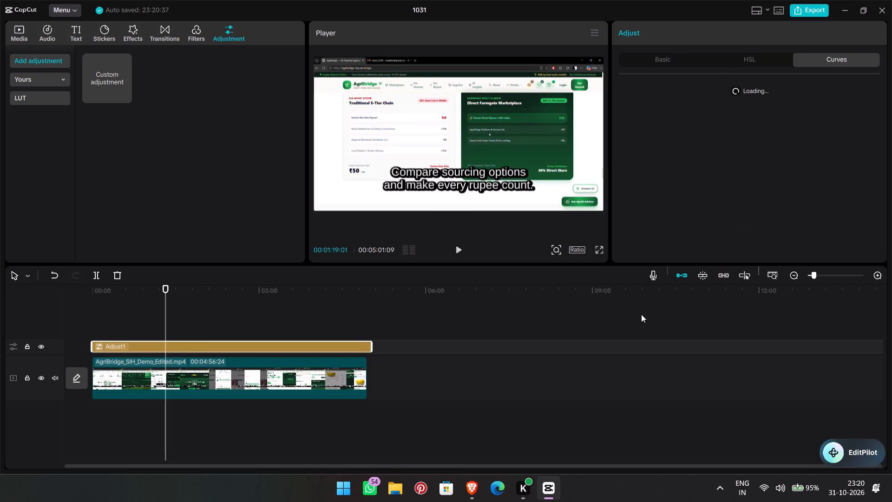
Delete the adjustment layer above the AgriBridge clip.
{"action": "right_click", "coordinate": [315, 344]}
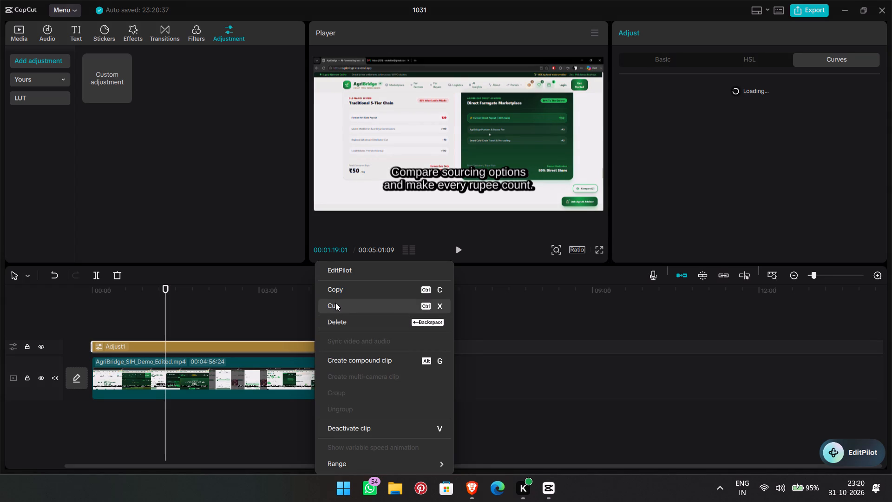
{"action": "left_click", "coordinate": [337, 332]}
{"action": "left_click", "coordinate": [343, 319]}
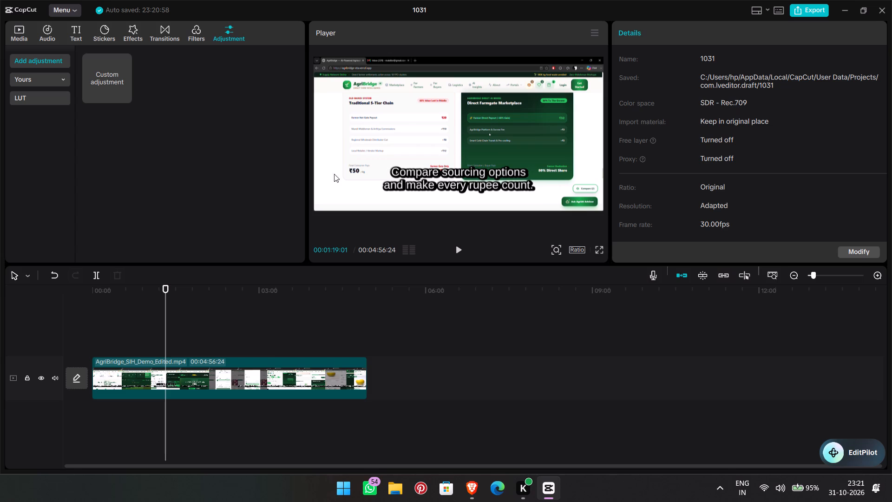
Try the Media workspace layout, and switch the workspace to the Generative layout.
{"action": "left_click", "coordinate": [765, 13]}
{"action": "left_click", "coordinate": [762, 49]}
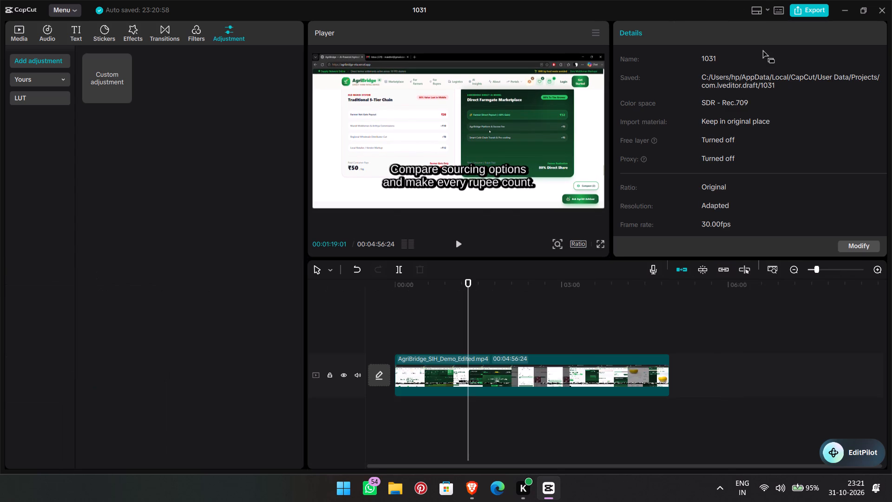
{"action": "left_click", "coordinate": [765, 15]}
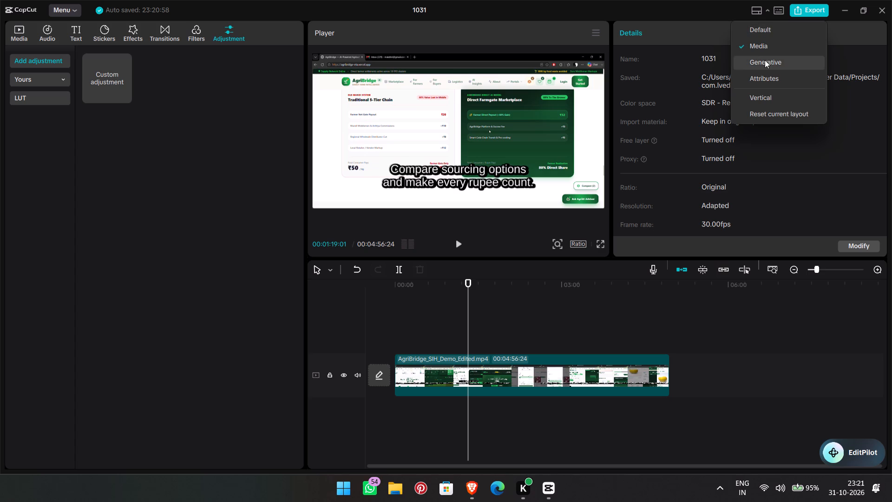
{"action": "left_click", "coordinate": [765, 61]}
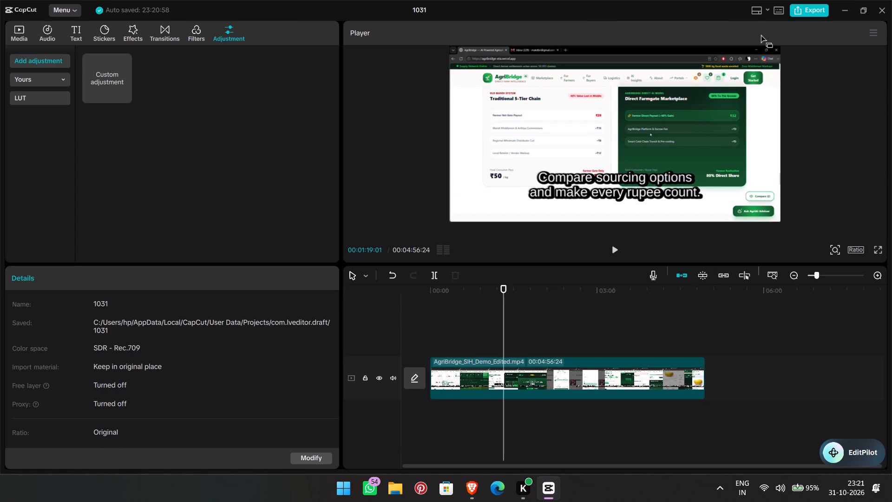
{"action": "left_click", "coordinate": [756, 16]}
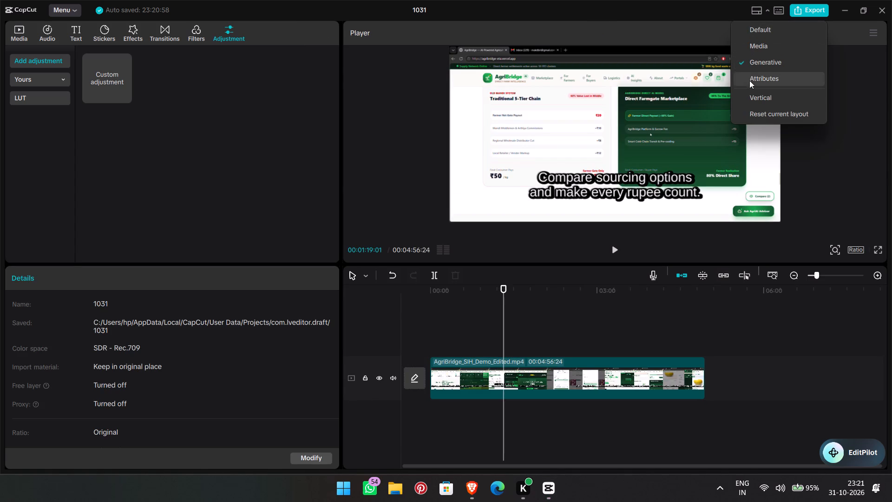
{"action": "left_click", "coordinate": [819, 161]}
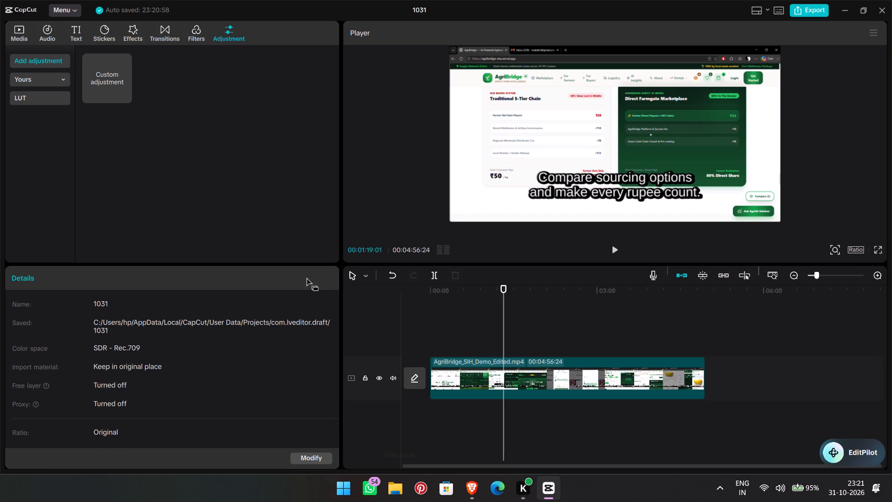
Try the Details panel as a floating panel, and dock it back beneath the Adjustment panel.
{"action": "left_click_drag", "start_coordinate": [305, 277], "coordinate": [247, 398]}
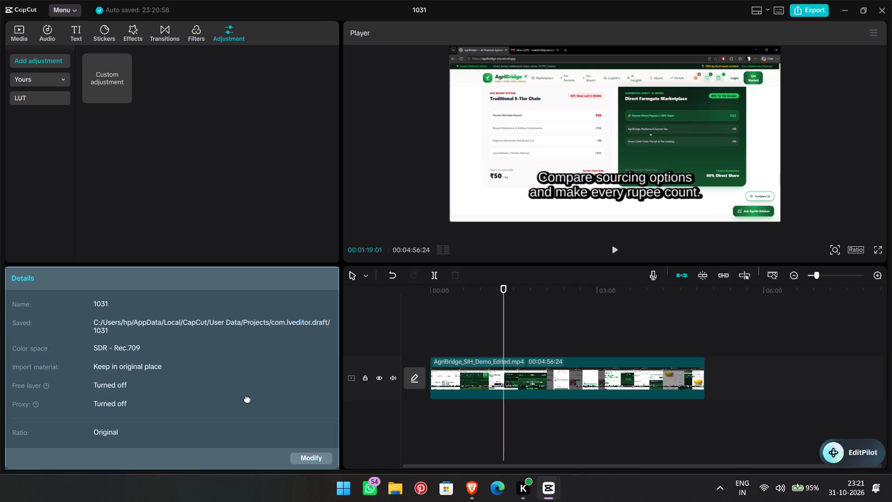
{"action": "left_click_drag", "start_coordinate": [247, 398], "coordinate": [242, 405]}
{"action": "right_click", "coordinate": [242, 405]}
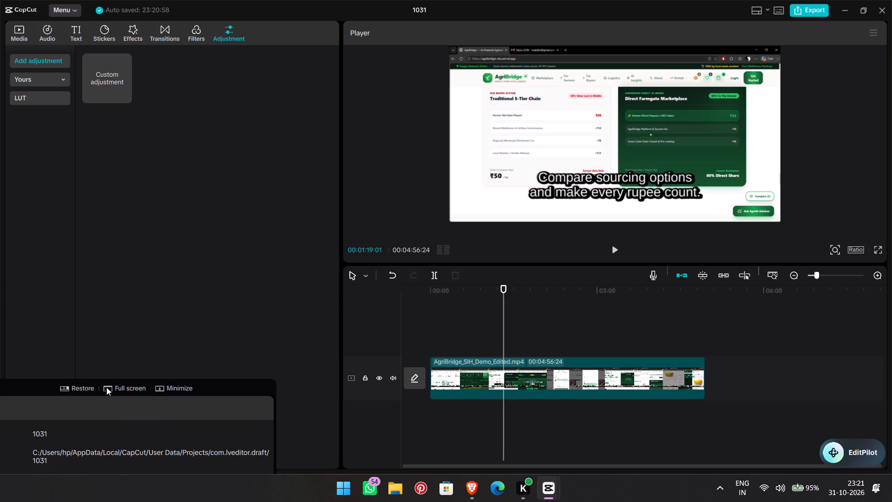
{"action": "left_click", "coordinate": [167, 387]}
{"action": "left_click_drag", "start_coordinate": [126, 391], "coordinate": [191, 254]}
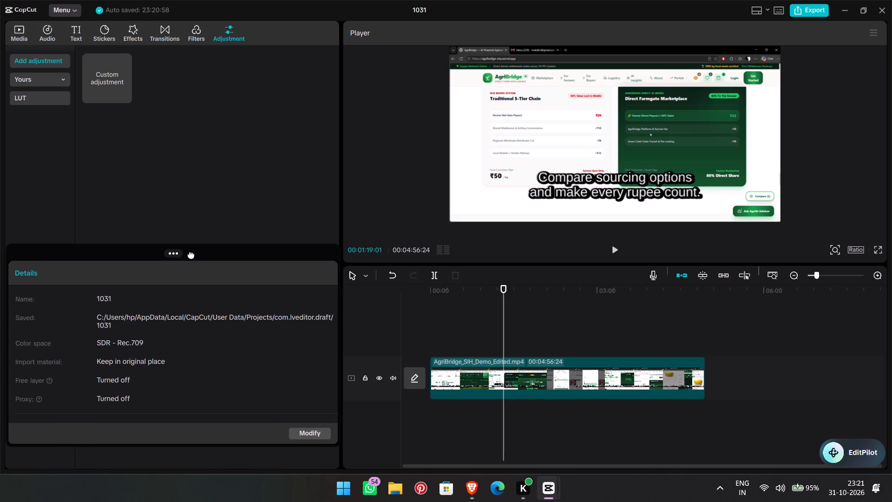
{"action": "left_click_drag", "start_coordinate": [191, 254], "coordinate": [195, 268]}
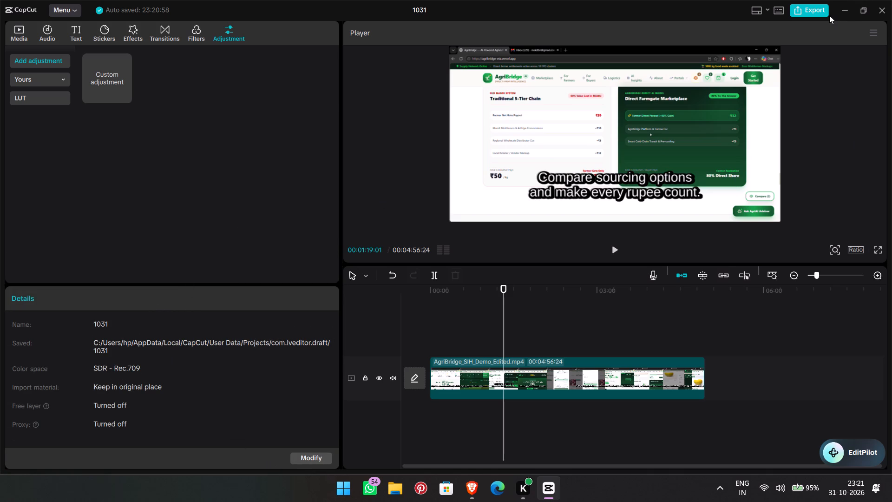
Look through the player options, LUT and saved adjustment presets, the other asset categories from Media to Filters, and the main menu.
{"action": "left_click", "coordinate": [871, 34]}
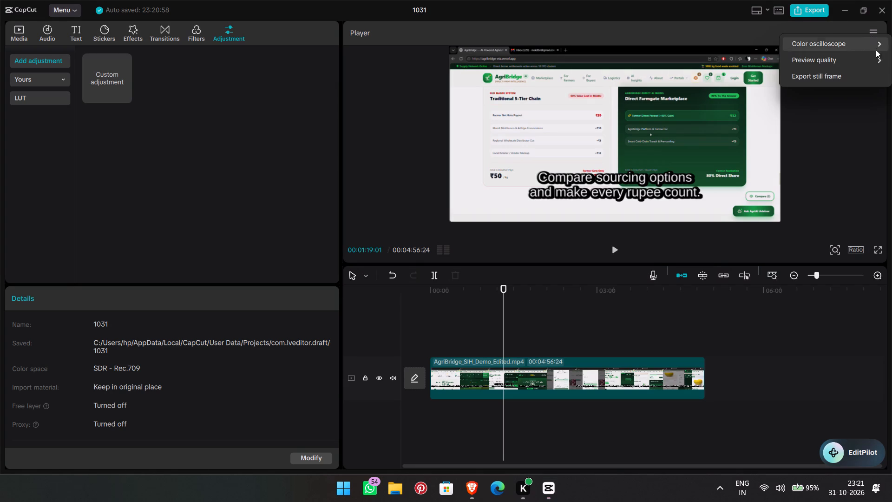
{"action": "double_click", "coordinate": [883, 140]}
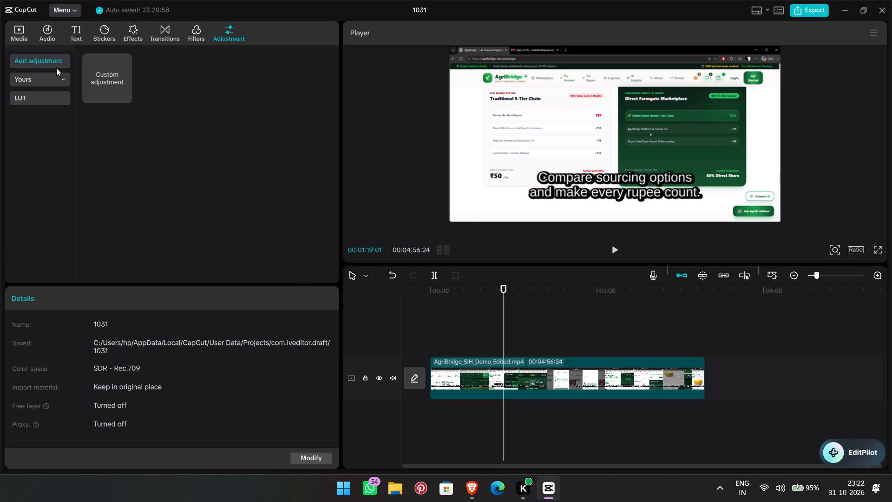
{"action": "left_click", "coordinate": [52, 90]}
{"action": "left_click", "coordinate": [52, 103]}
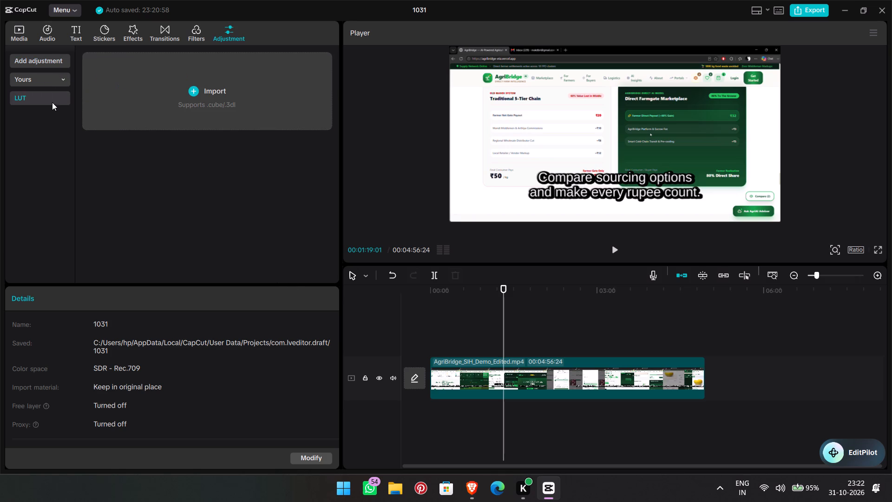
{"action": "left_click", "coordinate": [60, 82]}
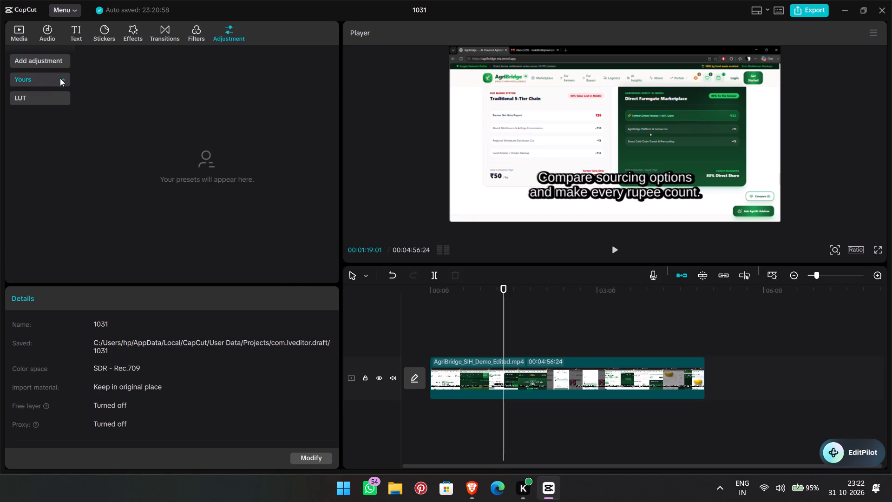
{"action": "left_click", "coordinate": [17, 35]}
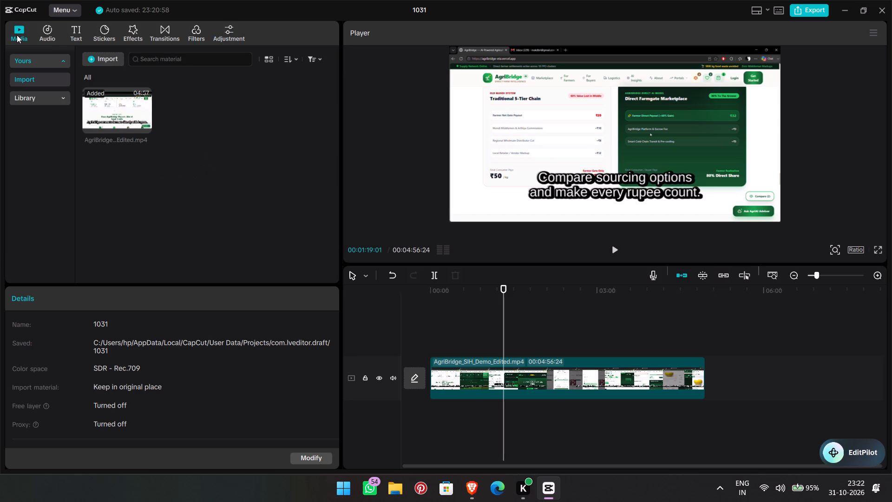
{"action": "left_click", "coordinate": [42, 35]}
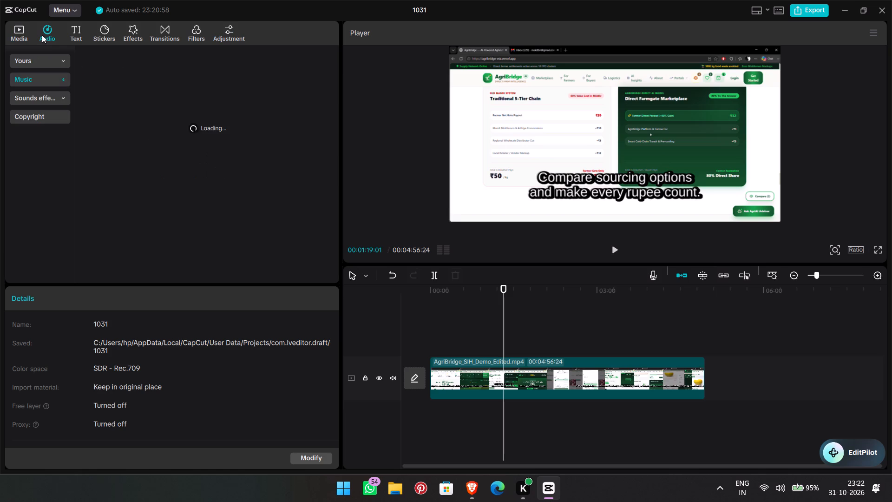
{"action": "left_click", "coordinate": [81, 35]}
{"action": "left_click", "coordinate": [107, 33]}
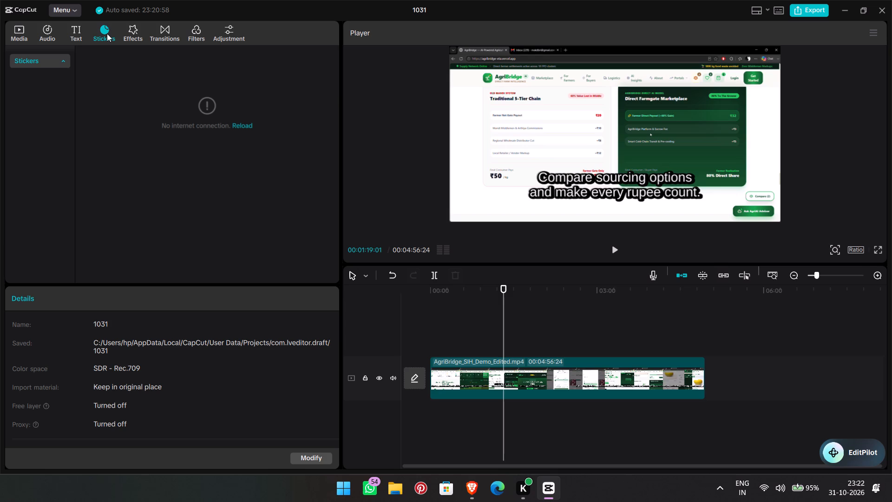
{"action": "left_click", "coordinate": [131, 31]}
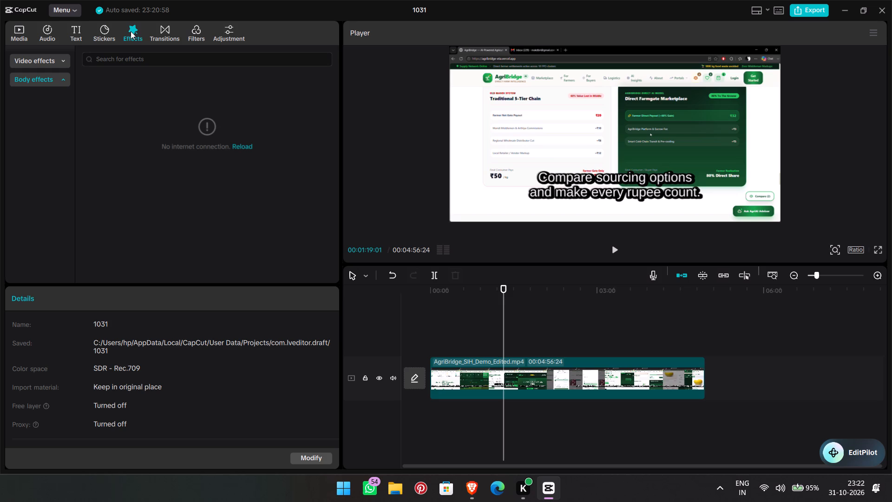
{"action": "left_click", "coordinate": [167, 33]}
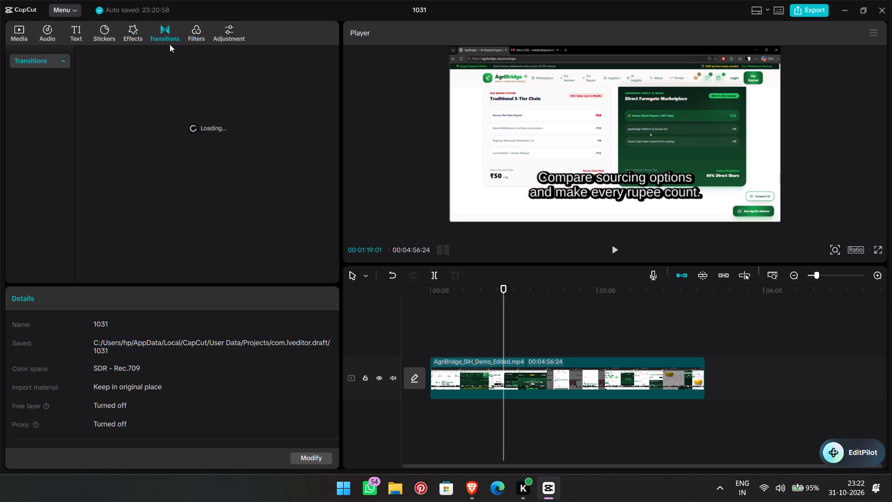
{"action": "left_click", "coordinate": [199, 35]}
{"action": "left_click", "coordinate": [229, 31]}
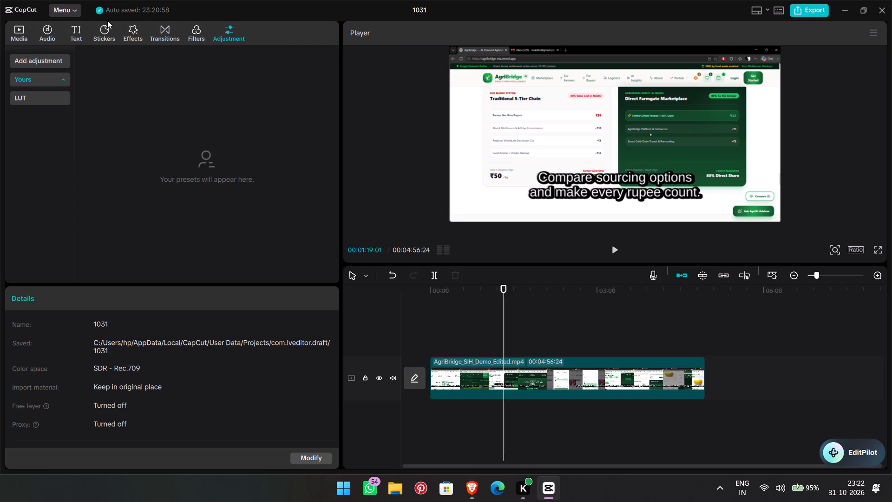
{"action": "left_click", "coordinate": [70, 14]}
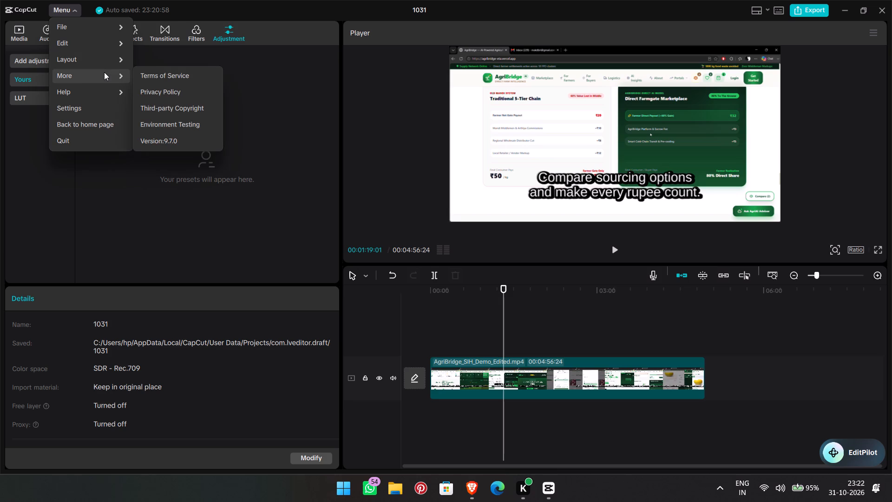
{"action": "left_click", "coordinate": [128, 203]}
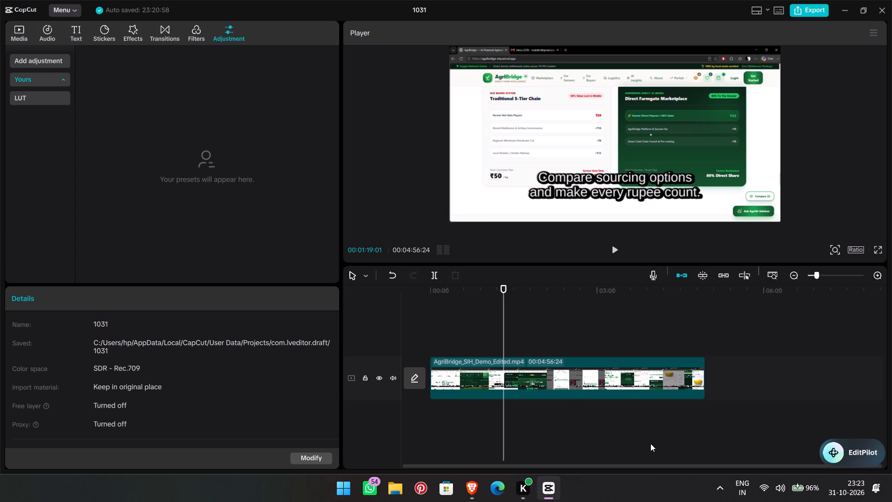
Play the AgriBridge clip from its start and split it at 00:00:08:03 and 00:00:11:04.
{"action": "left_click", "coordinate": [521, 374]}
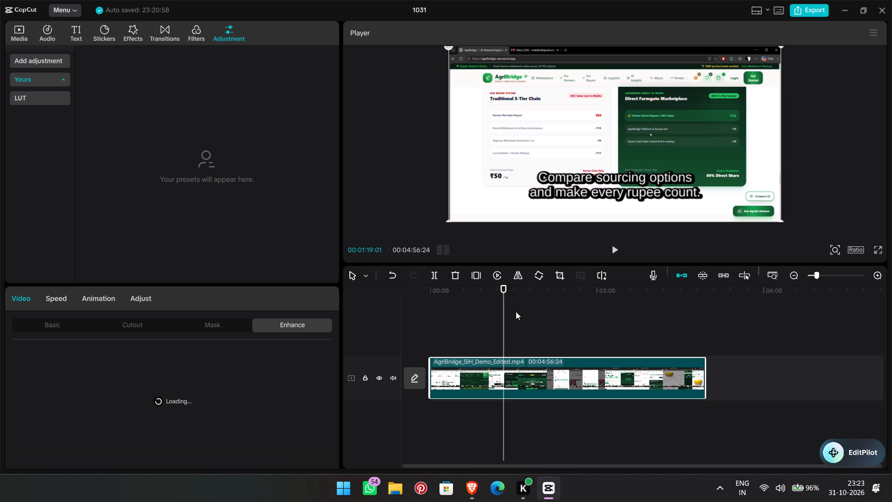
{"action": "left_click_drag", "start_coordinate": [505, 289], "coordinate": [498, 289]}
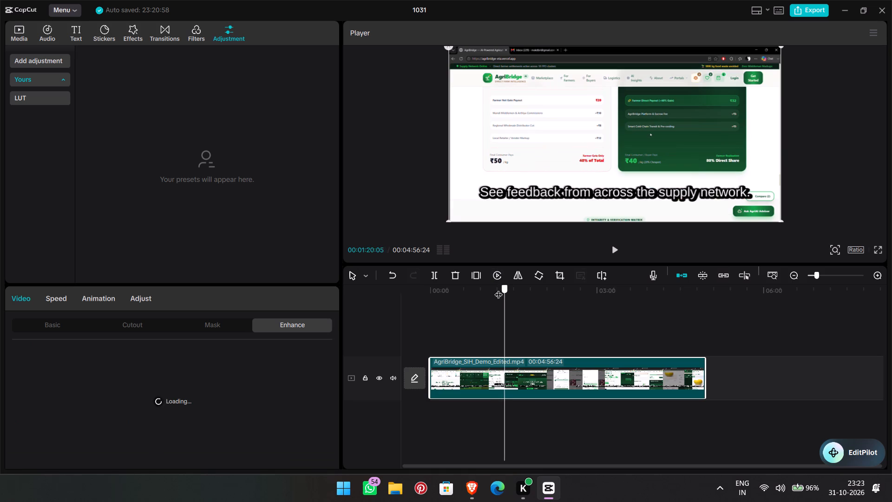
{"action": "left_click_drag", "start_coordinate": [498, 289], "coordinate": [414, 303]}
{"action": "left_click", "coordinate": [615, 249]}
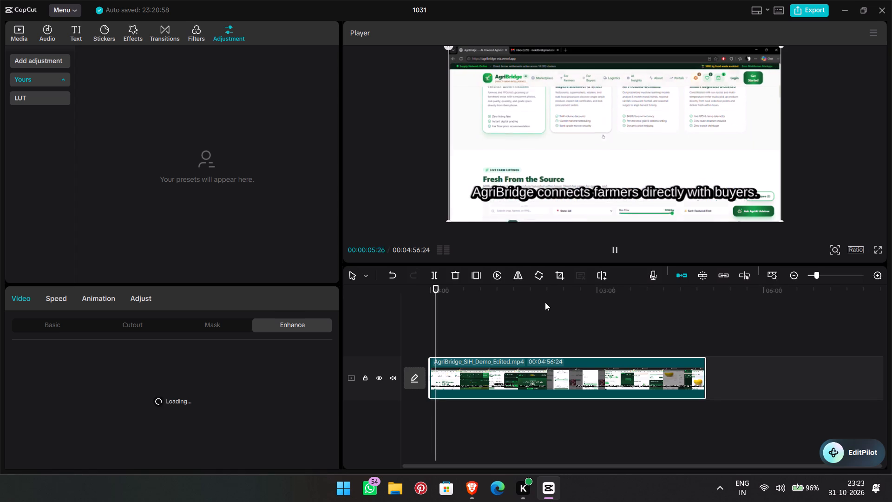
{"action": "left_click", "coordinate": [430, 272]}
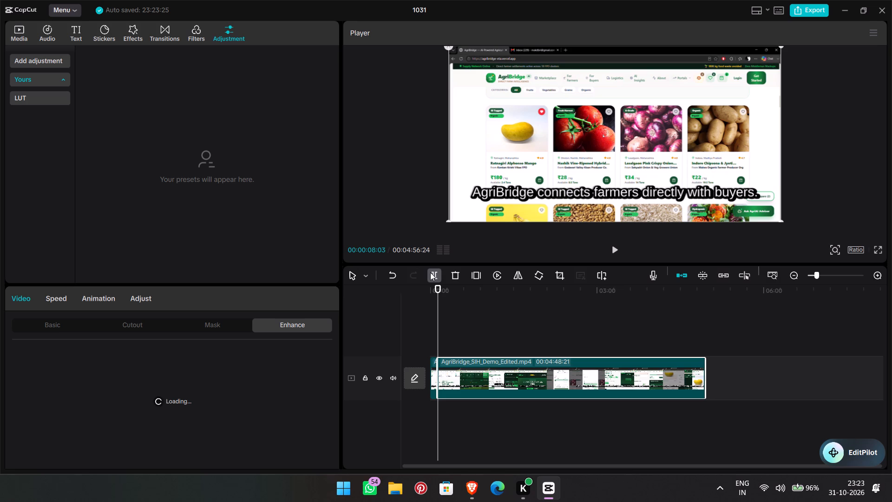
{"action": "left_click", "coordinate": [619, 252]}
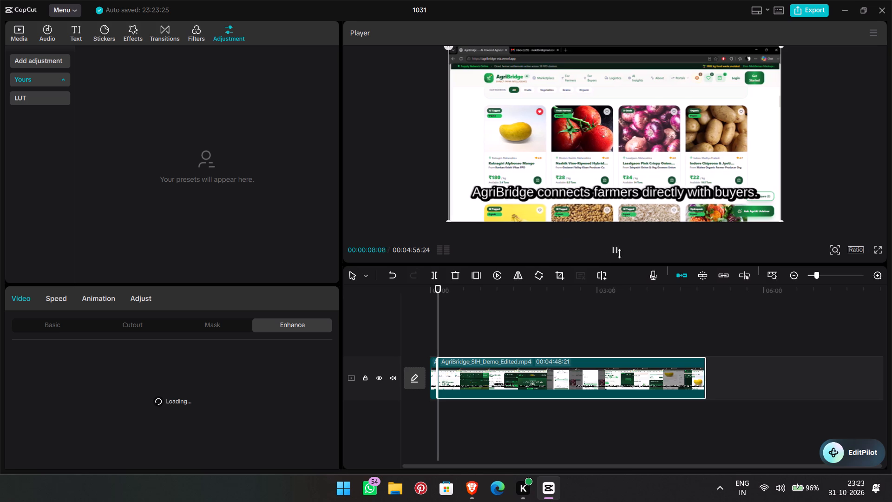
{"action": "left_click", "coordinate": [435, 271]}
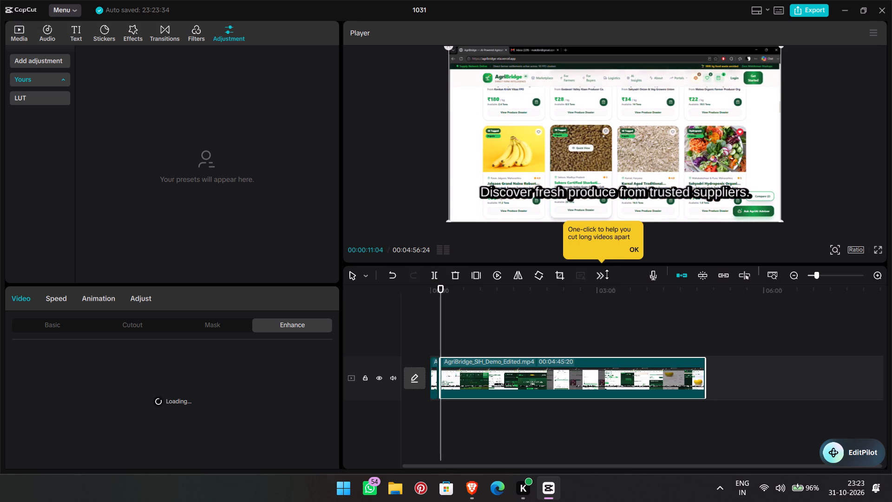
Play the AgriBridge footage from 00:01:20:05 and split it at 00:01:32:22 and 00:01:49:15.
{"action": "left_click", "coordinate": [605, 329]}
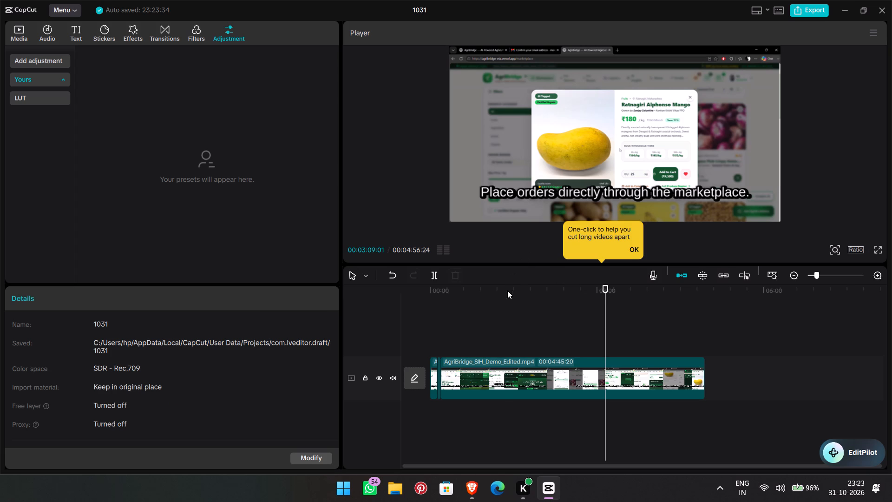
{"action": "left_click", "coordinate": [505, 295]}
{"action": "left_click", "coordinate": [516, 237]}
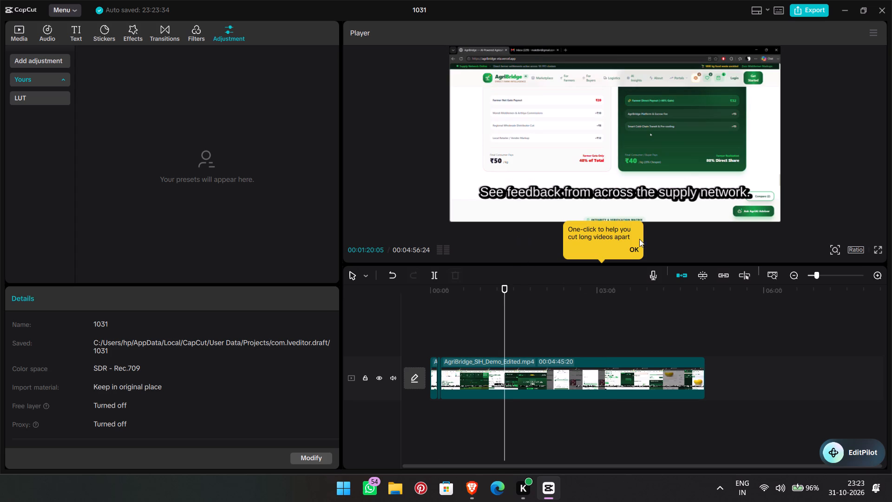
{"action": "left_click", "coordinate": [624, 251]}
{"action": "left_click", "coordinate": [614, 253]}
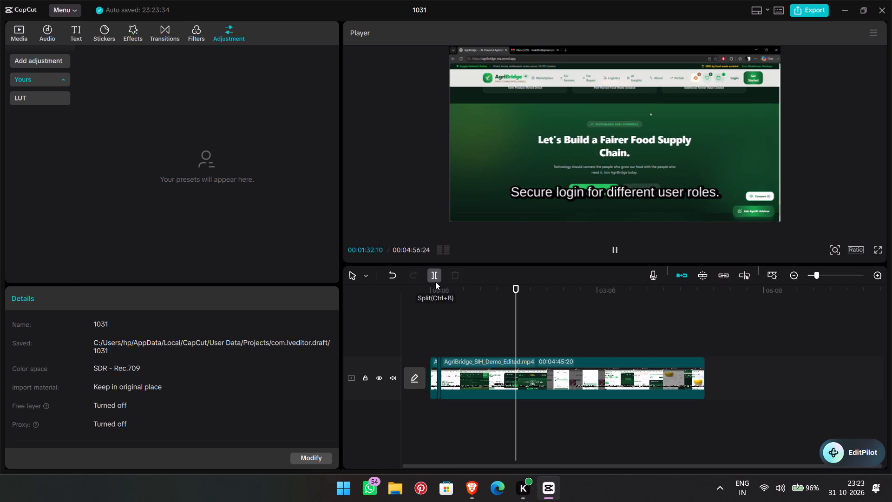
{"action": "left_click", "coordinate": [435, 282]}
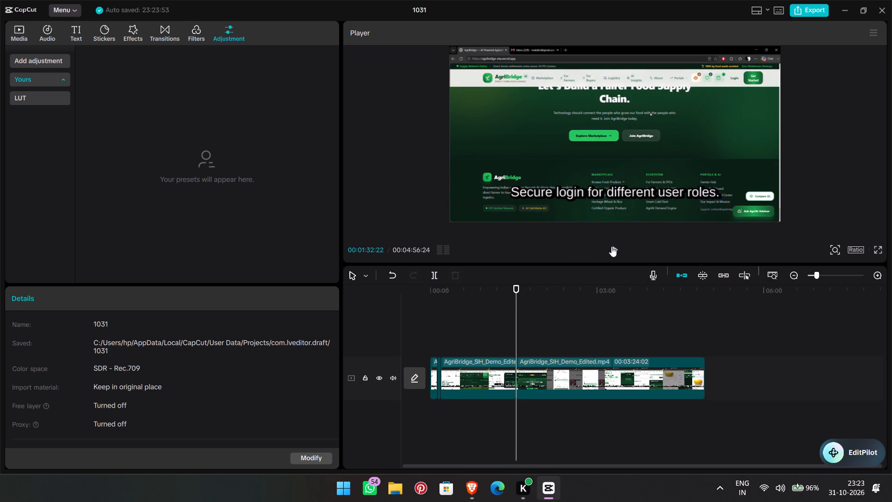
{"action": "left_click", "coordinate": [611, 246]}
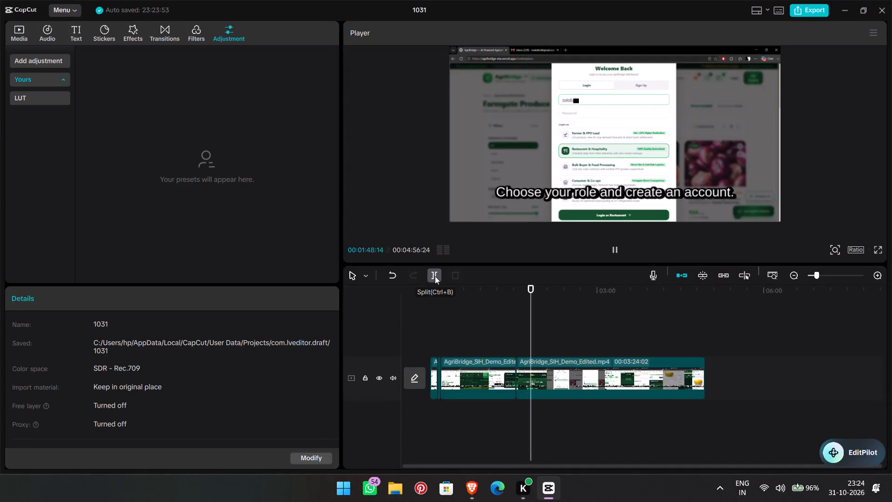
{"action": "double_click", "coordinate": [435, 276]}
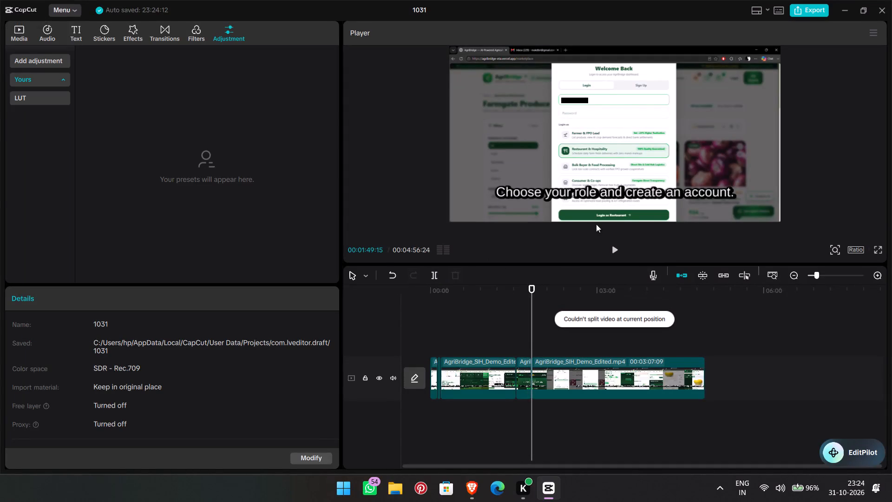
Play on through the sign-up footage and split the clip at 00:02:30:04.
{"action": "left_click", "coordinate": [615, 248]}
{"action": "left_click", "coordinate": [610, 248]}
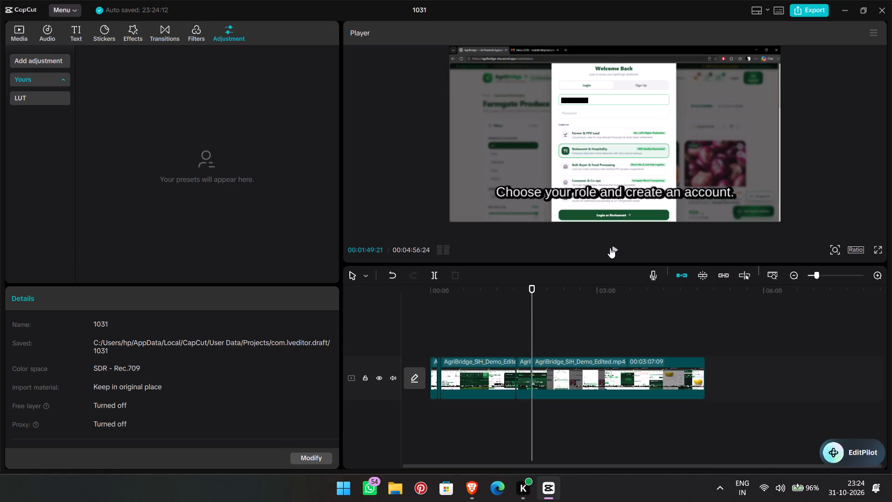
{"action": "left_click", "coordinate": [610, 248]}
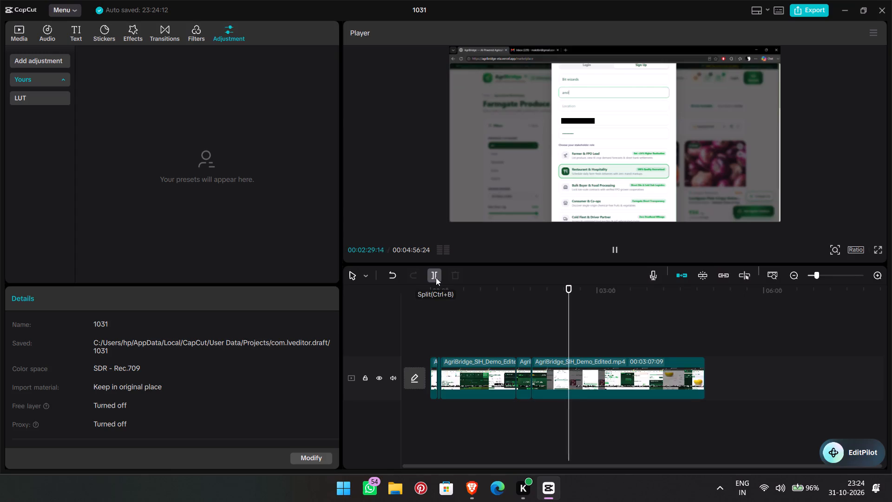
{"action": "left_click", "coordinate": [436, 277]}
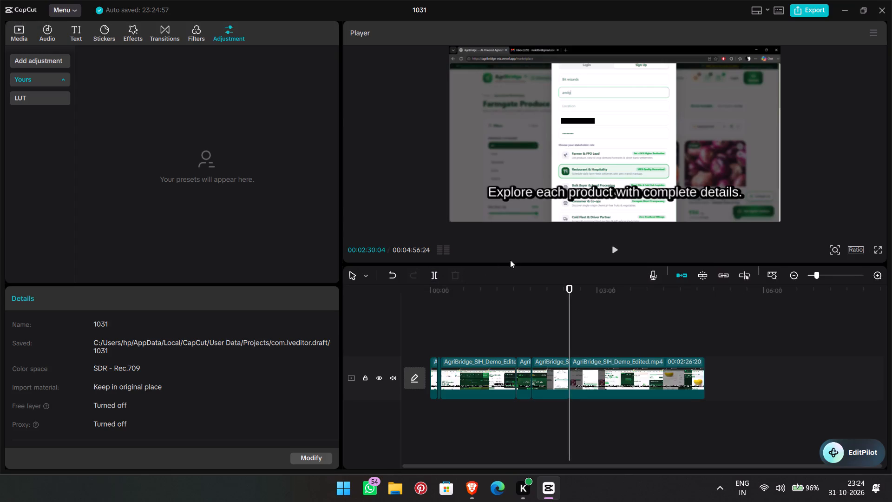
Delete the short login segment between the cuts at 00:01:32:22 and 00:01:49:15.
{"action": "left_click", "coordinate": [613, 252]}
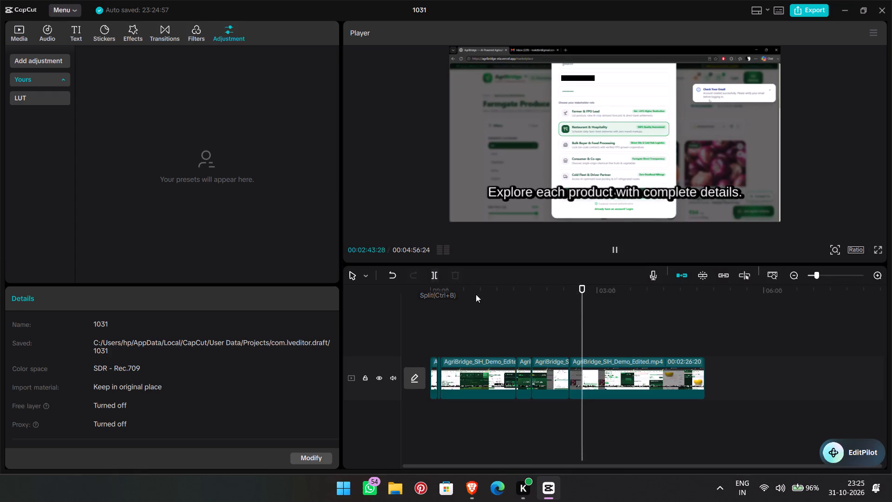
{"action": "left_click", "coordinate": [529, 385]}
{"action": "right_click", "coordinate": [529, 385]}
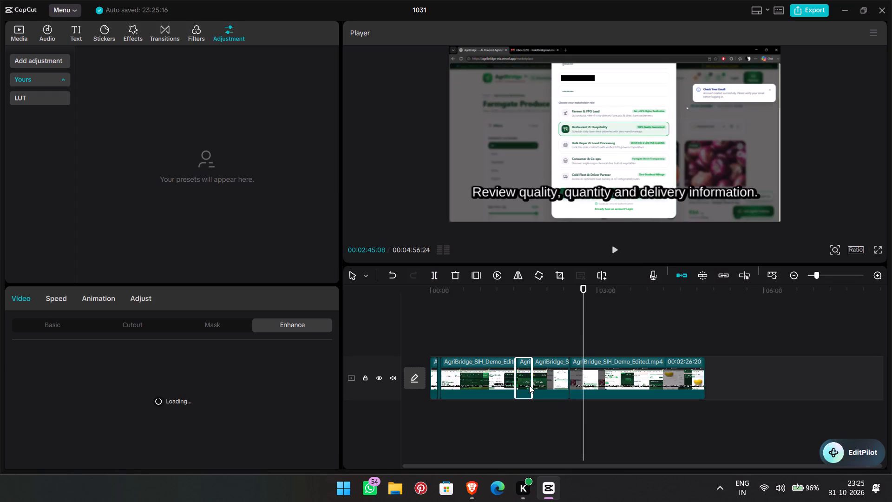
{"action": "left_click", "coordinate": [564, 179]}
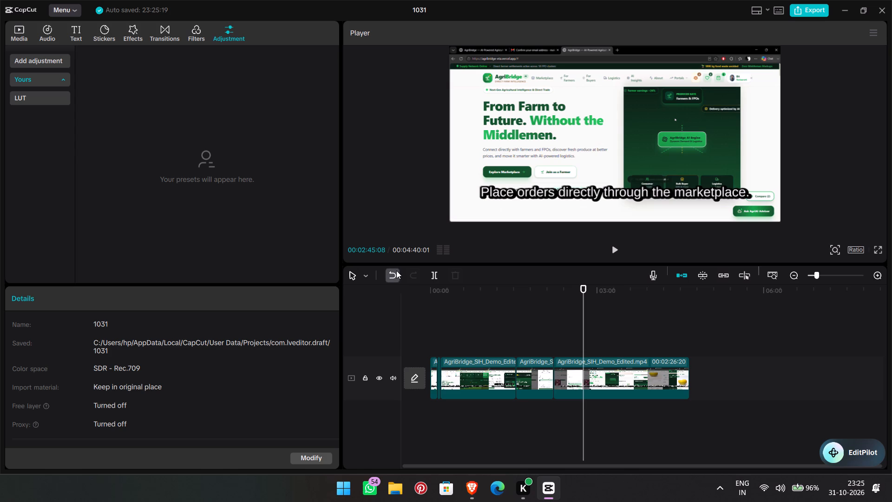
Play on from 00:02:45:08 and split the clip at 00:02:52:16, where the mango product details are open.
{"action": "left_click", "coordinate": [616, 250]}
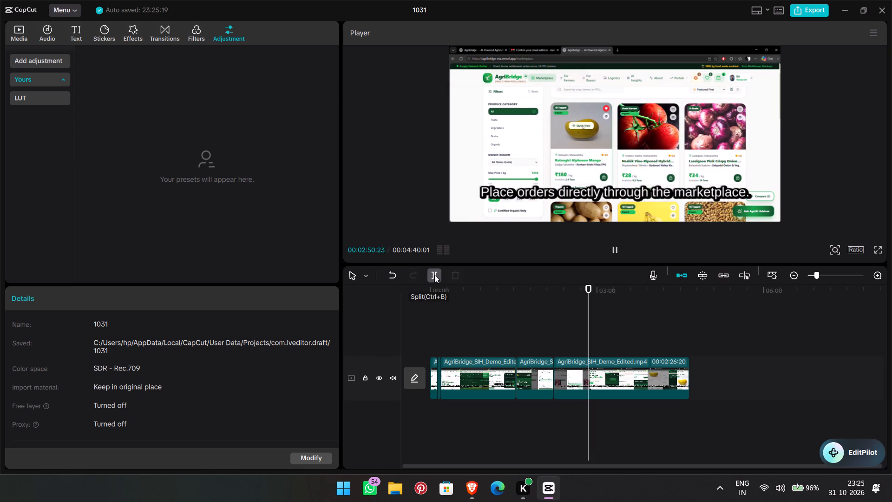
{"action": "left_click", "coordinate": [434, 275]}
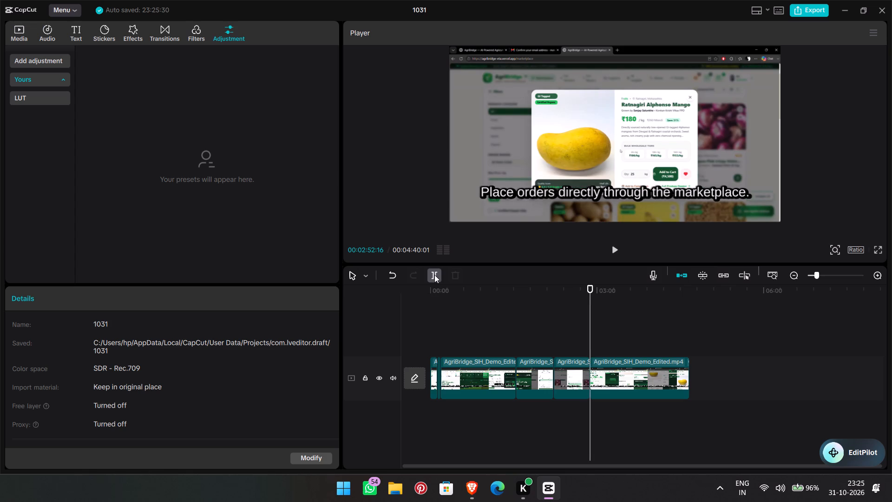
{"action": "left_click", "coordinate": [616, 252]}
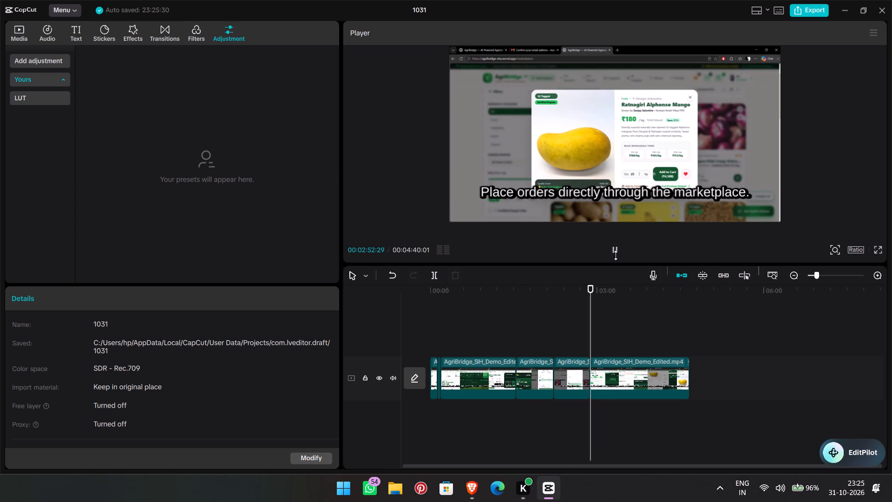
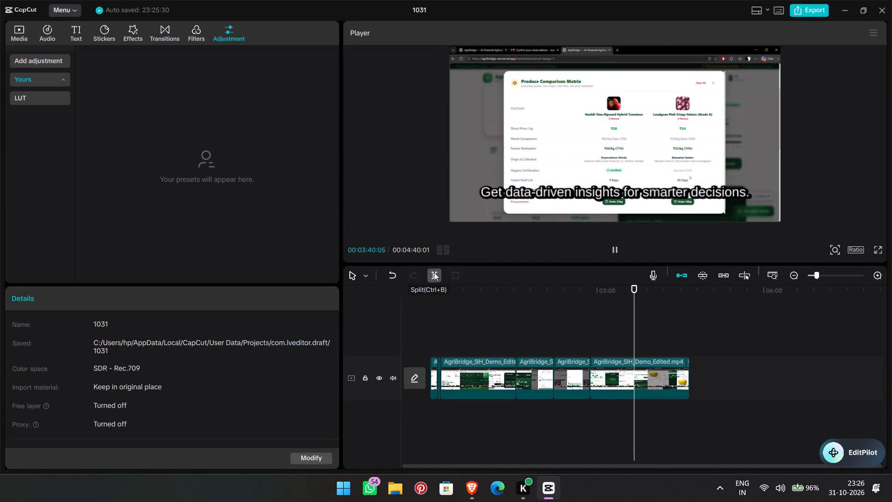
Cut the AgriBridge clip at 00:03:40:24 and 00:03:49:22 and delete the short segment between the two cuts.
{"action": "left_click", "coordinate": [434, 272]}
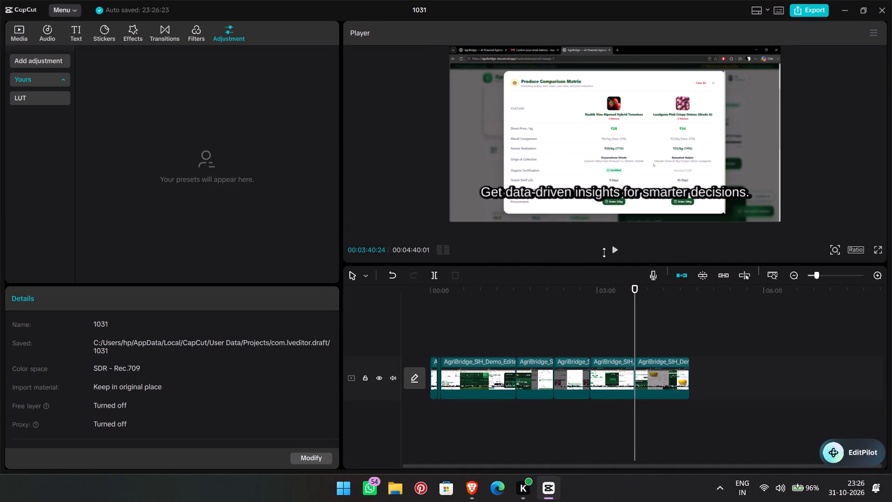
{"action": "left_click", "coordinate": [614, 252]}
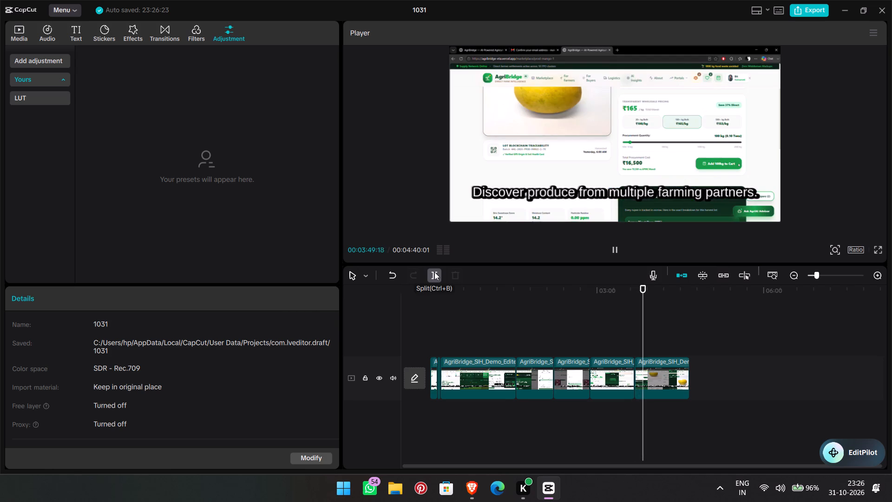
{"action": "left_click", "coordinate": [434, 272]}
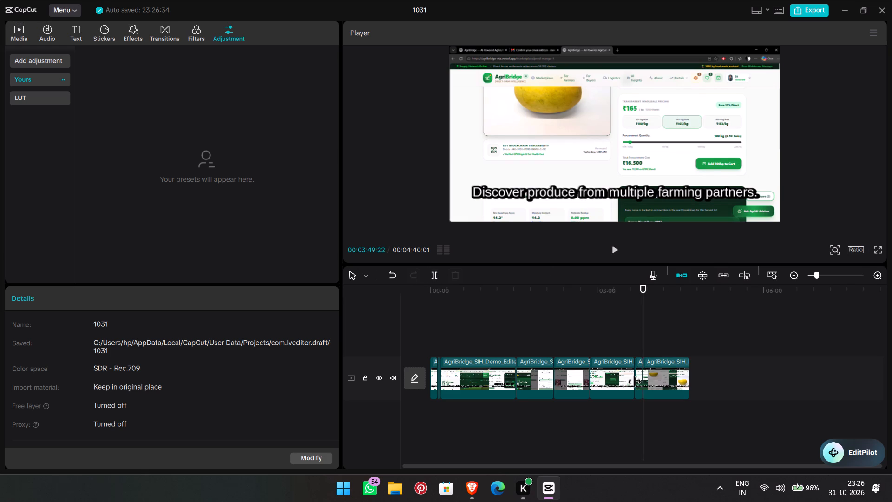
{"action": "left_click", "coordinate": [637, 382]}
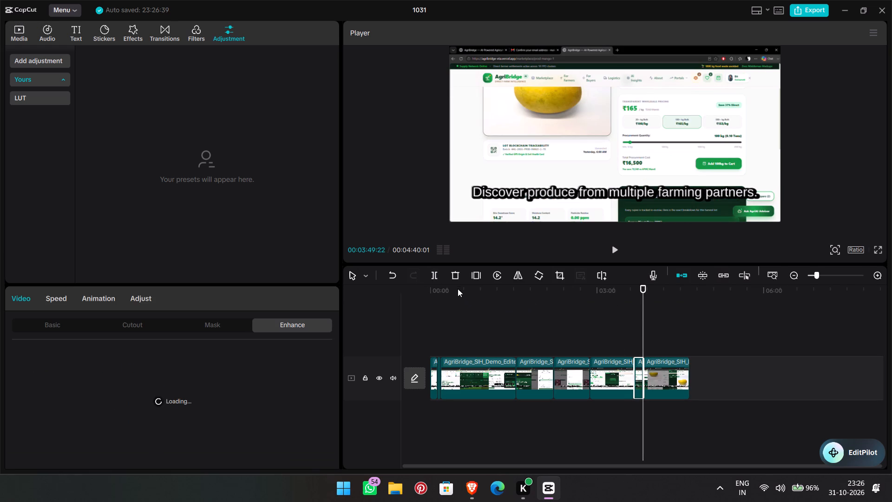
{"action": "left_click", "coordinate": [450, 277]}
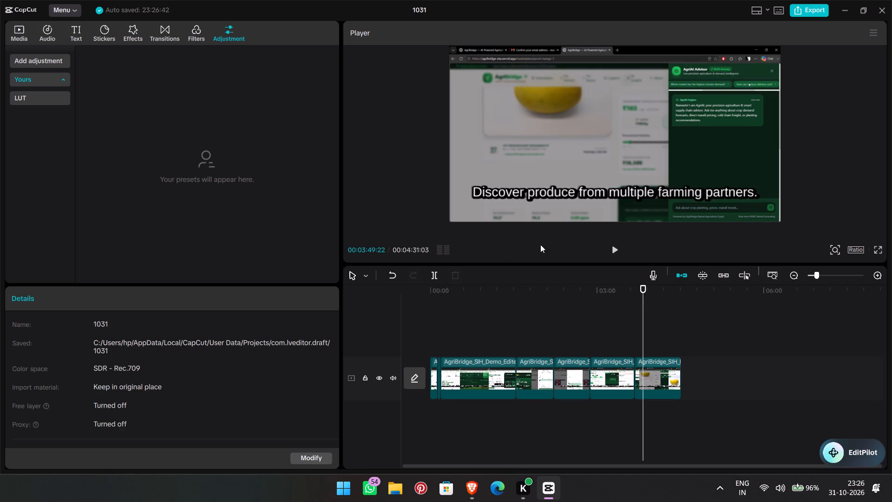
Play on to the Farmgate Produce Exchange page, split the clip at 00:04:18:10 and delete the remaining end segment.
{"action": "left_click", "coordinate": [612, 249]}
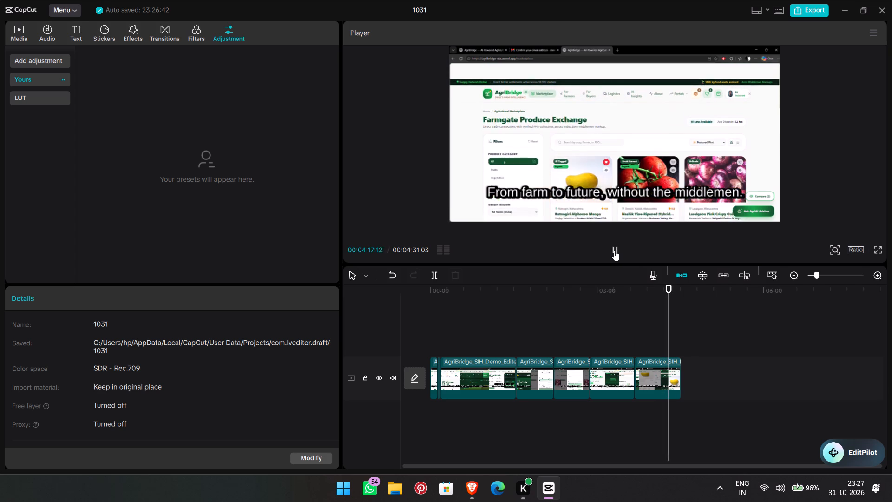
{"action": "left_click", "coordinate": [614, 251]}
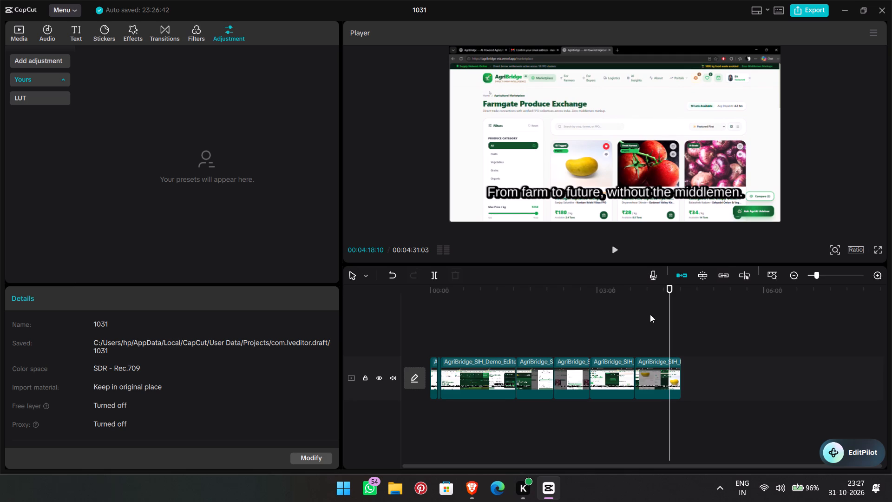
{"action": "left_click", "coordinate": [433, 276]}
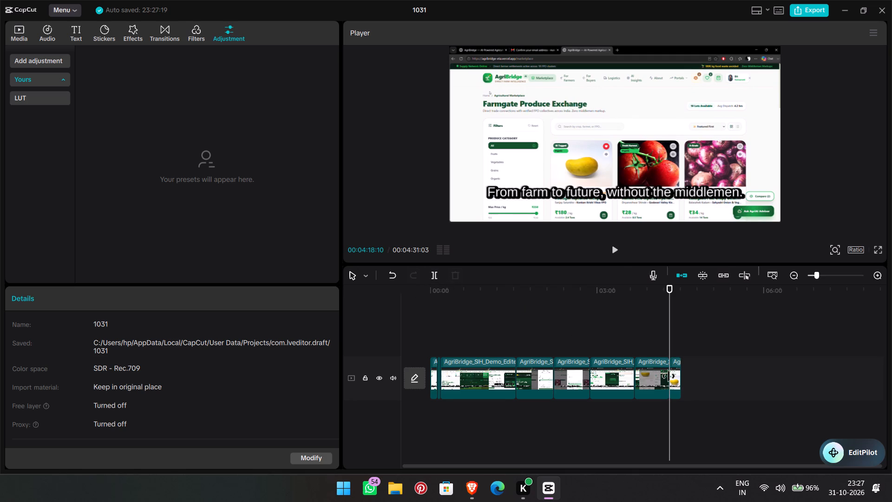
{"action": "left_click", "coordinate": [674, 376]}
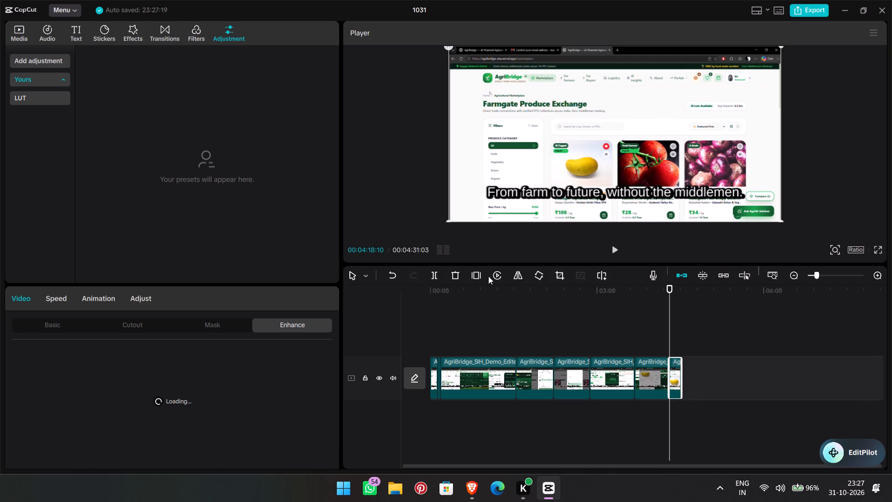
{"action": "left_click", "coordinate": [458, 271]}
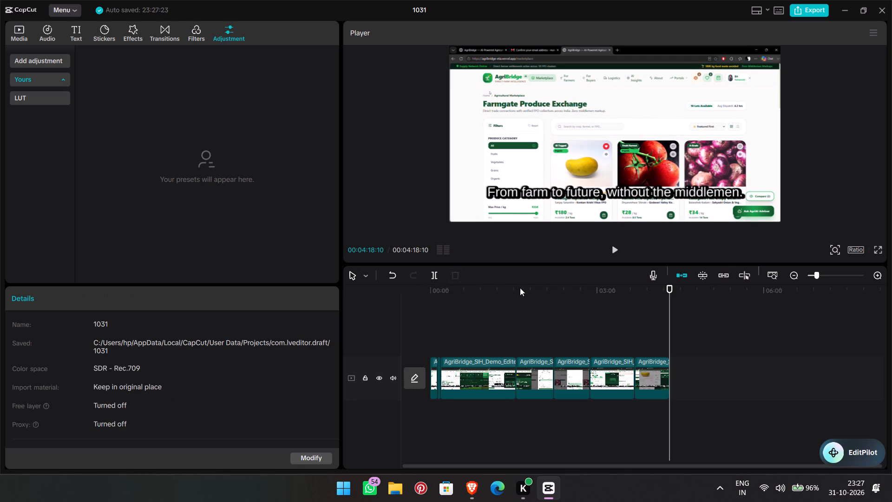
Move the playhead back to the login footage at 00:01:36:06.
{"action": "left_click", "coordinate": [520, 300]}
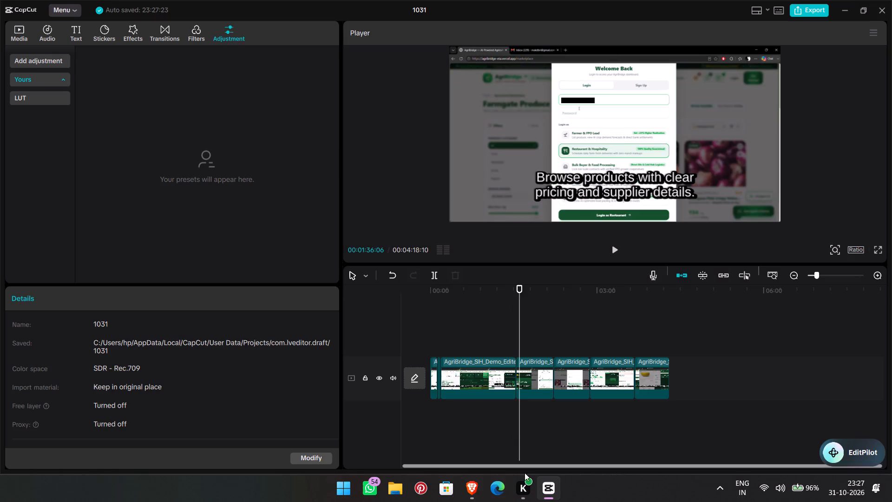
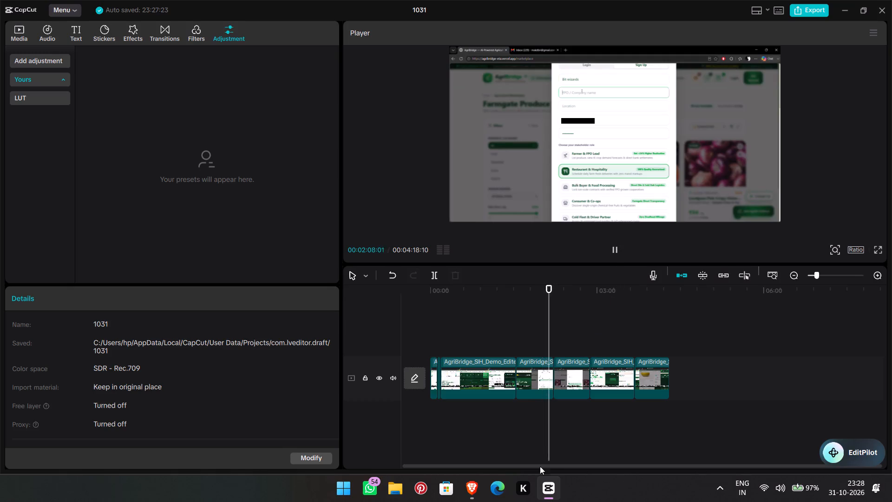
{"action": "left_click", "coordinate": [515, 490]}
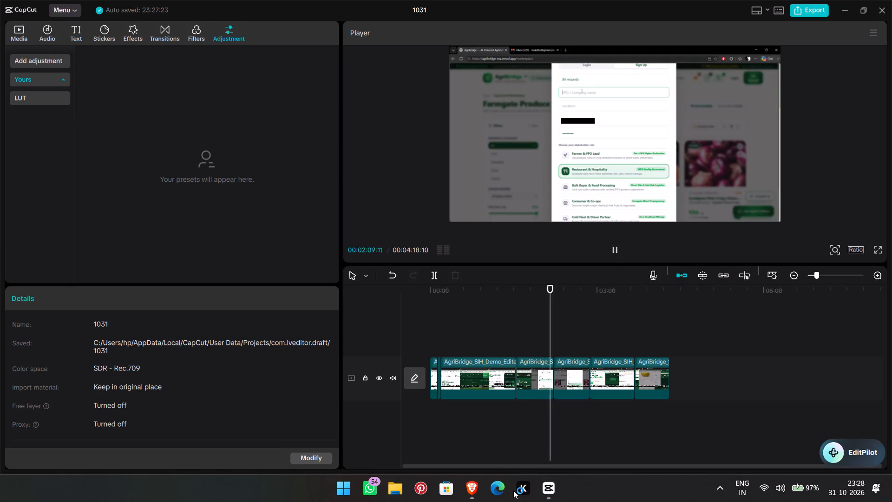
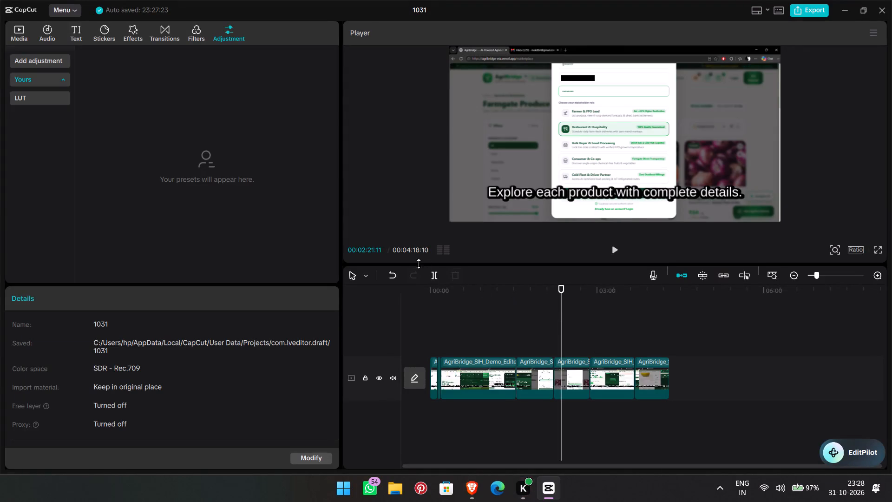
Play the sign-up footage from 00:02:21:11 and pause at the Gmail inbox at 00:02:32:01.
{"action": "left_click", "coordinate": [613, 249]}
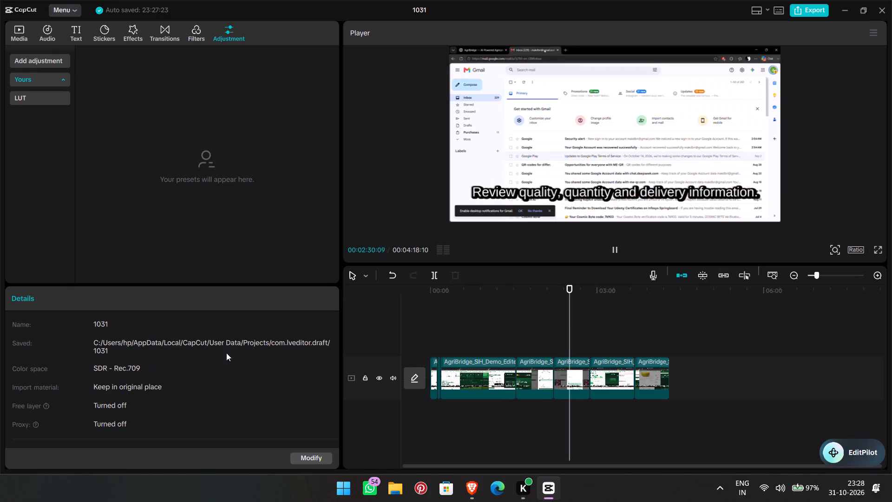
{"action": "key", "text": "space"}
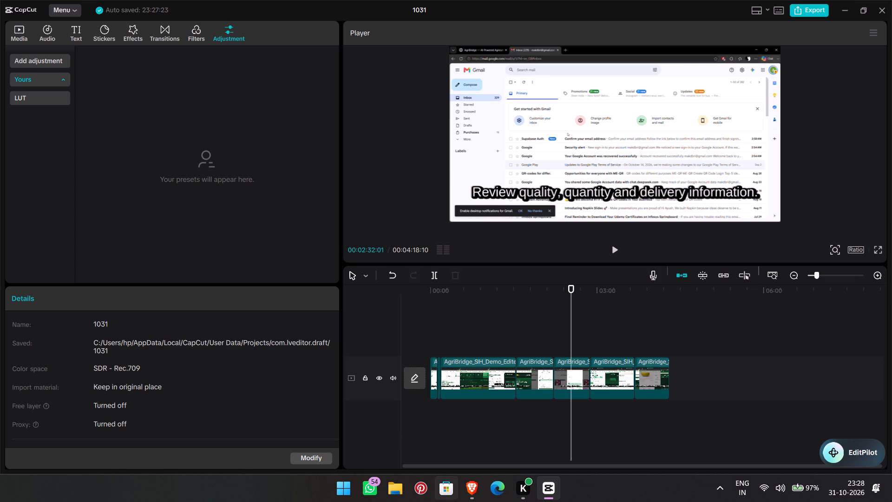
Switch to the Brave browser and open a new tab beside the CapCut download page.
{"action": "left_click", "coordinate": [464, 482]}
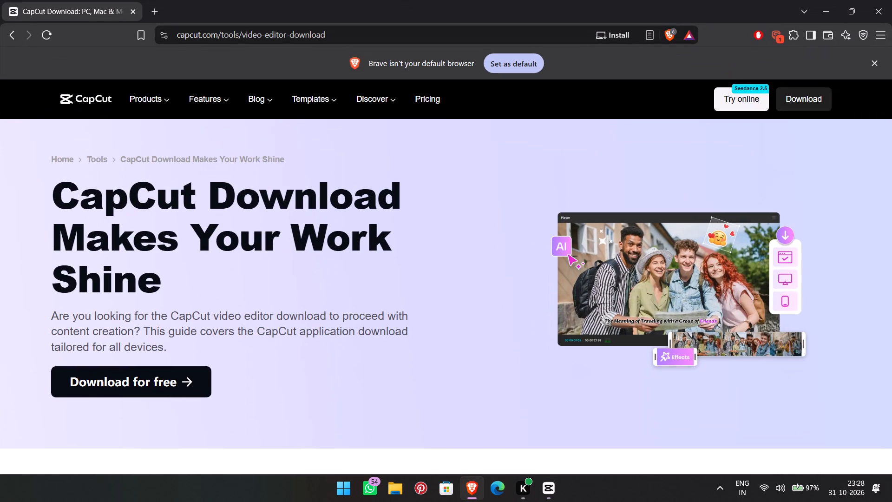
{"action": "left_click", "coordinate": [157, 9]}
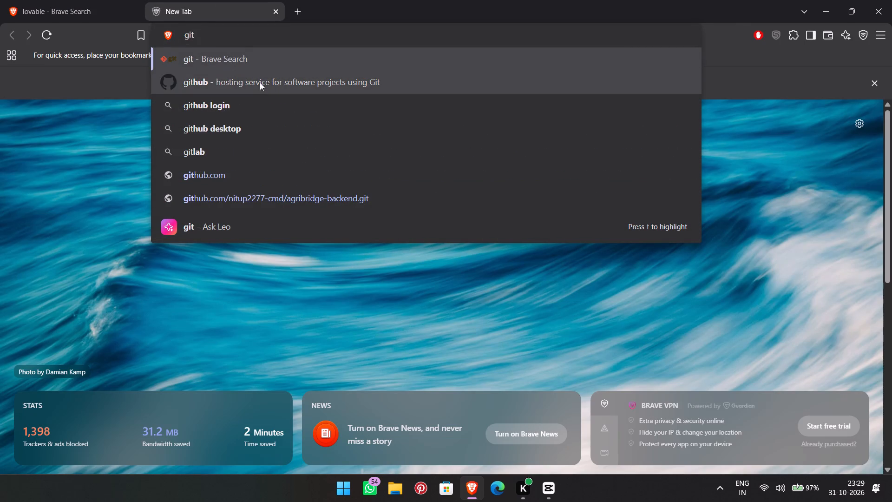
{"action": "left_click", "coordinate": [264, 87]}
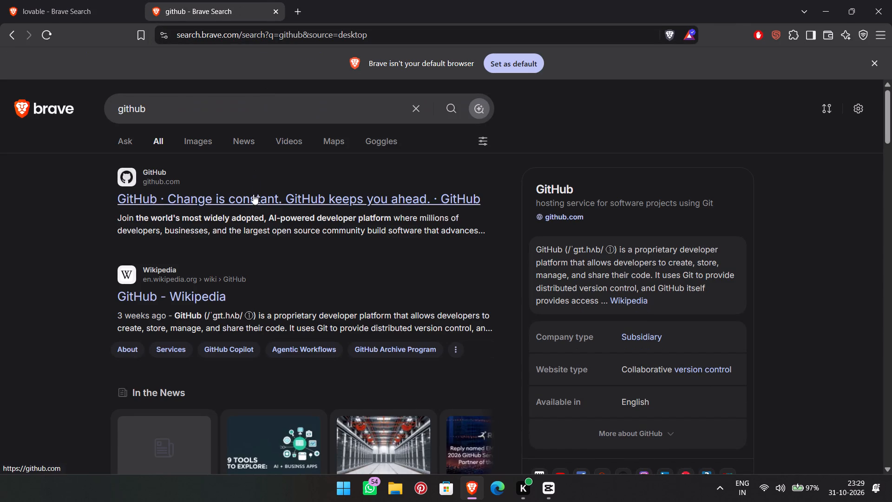
{"action": "left_click", "coordinate": [253, 202]}
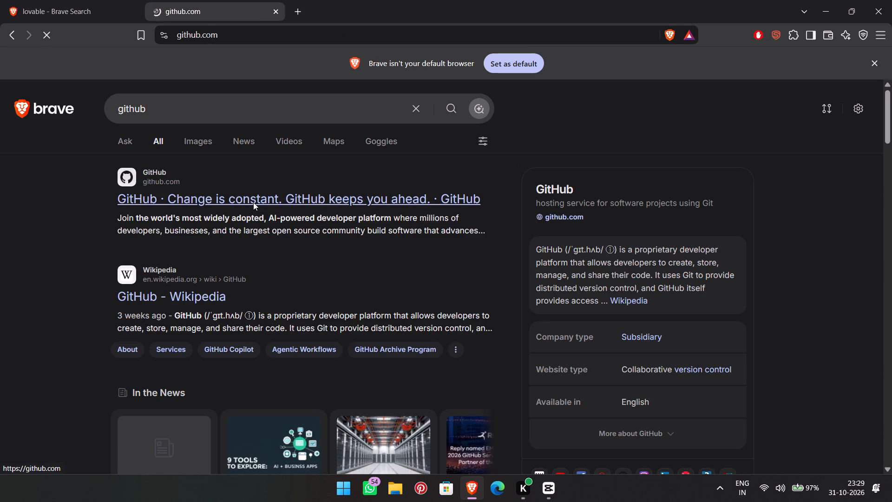